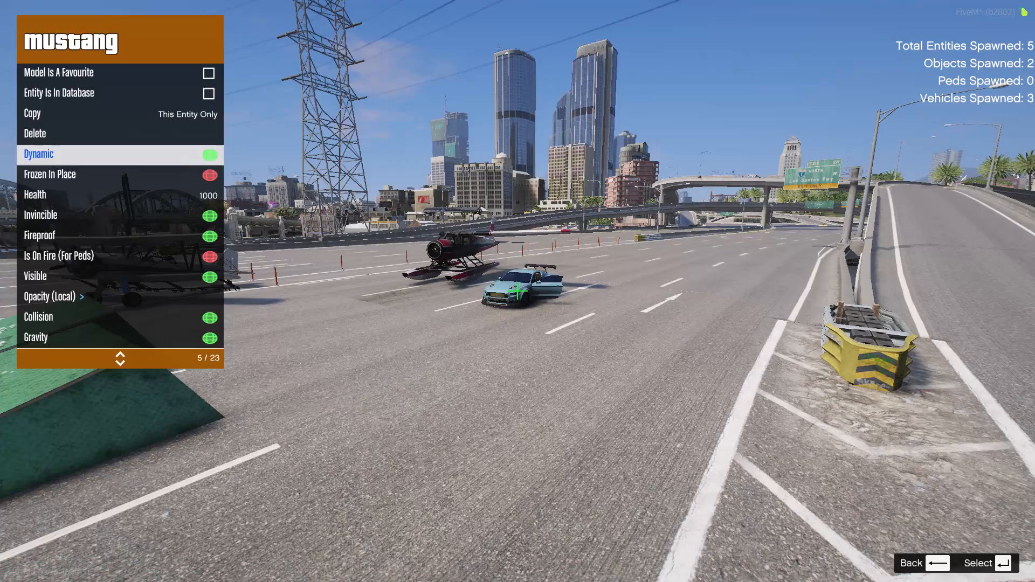
# Delete the spawned mustang, the dodo seaplane and the parked biplane from the highway.
pyautogui.press('Return')
pyautogui.rightClick(783, 156)
pyautogui.press('Down')
pyautogui.rightClick(781, 149)
pyautogui.rightClick(781, 149)
pyautogui.press('Down')
pyautogui.press('Down')
pyautogui.press('Down')
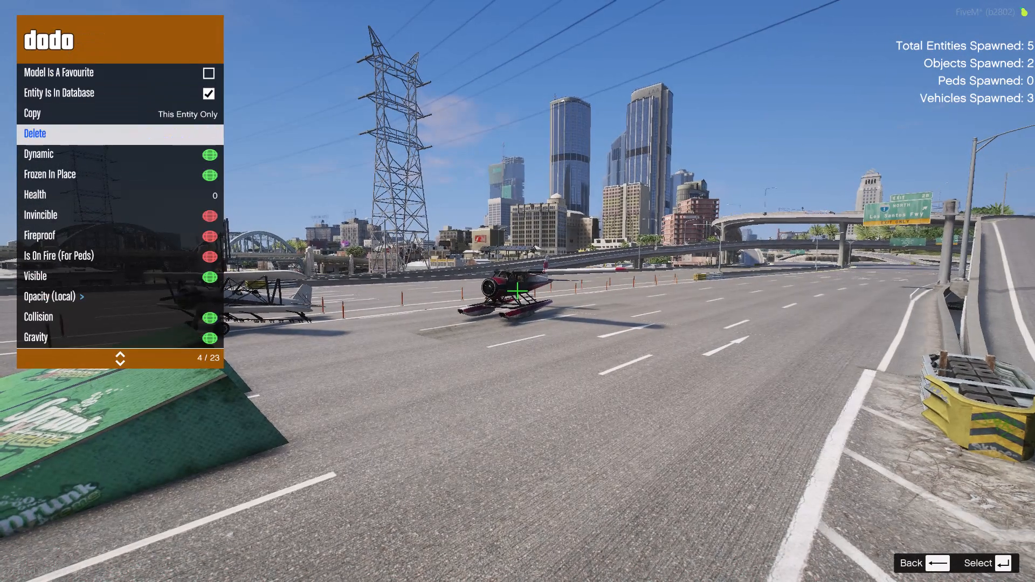
pyautogui.press('Return')
pyautogui.rightClick(545, 161)
pyautogui.press('Down')
pyautogui.press('Down')
pyautogui.press('Down')
pyautogui.press('Return')
# Delete both green ar_prop_ar_jetski_ramp_01_dev ramps from the highway.
pyautogui.rightClick(440, 195)
pyautogui.rightClick(440, 195)
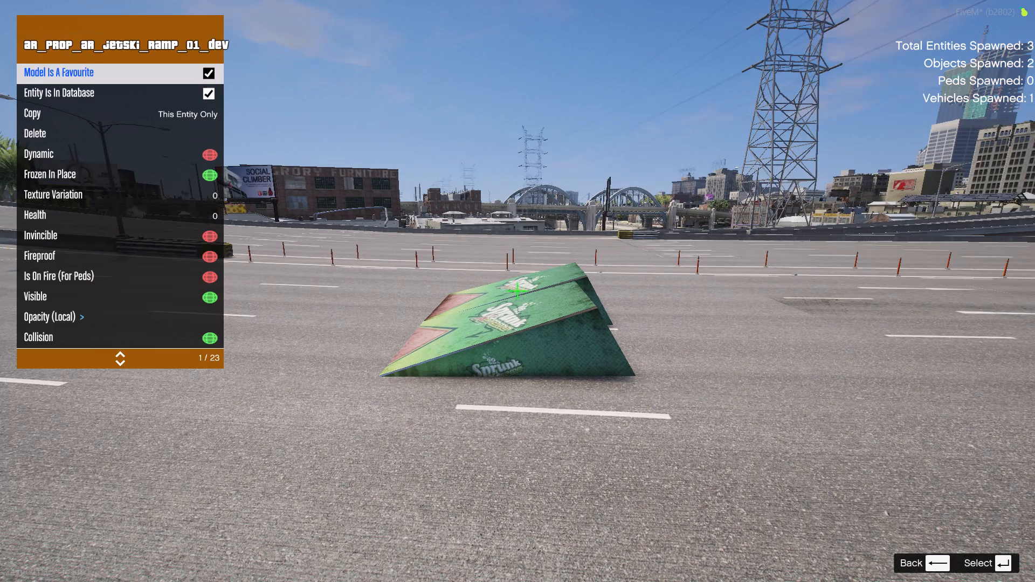
pyautogui.press('Down')
pyautogui.press('Down')
pyautogui.press('Down')
pyautogui.press('Return')
pyautogui.rightClick(443, 220)
pyautogui.rightClick(443, 220)
pyautogui.rightClick(443, 220)
pyautogui.press('Down')
pyautogui.press('Down')
pyautogui.press('Down')
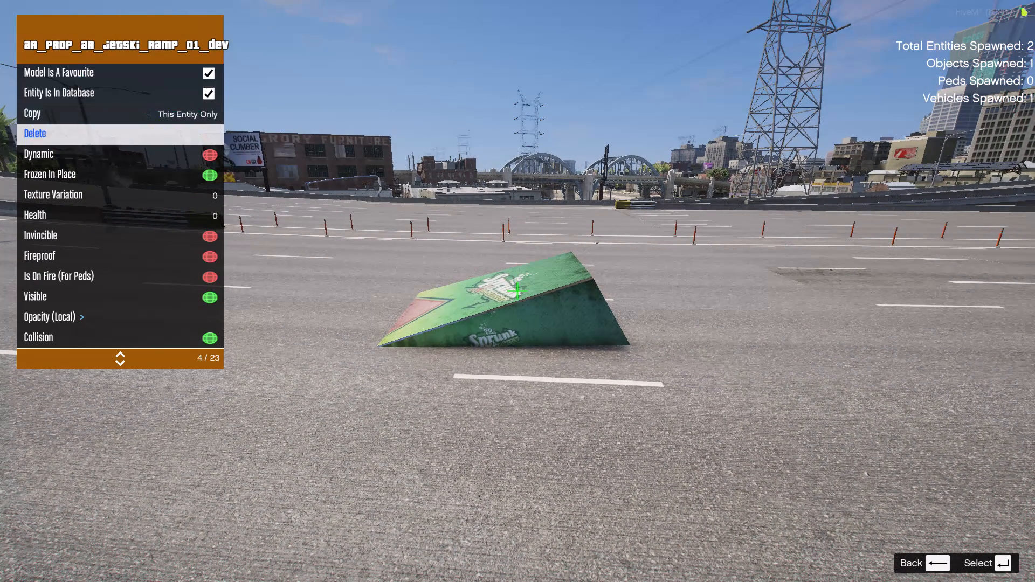
pyautogui.press('Return')
# Close the Menyoo menu and leave the object spooner mode to return to the player character.
pyautogui.click(31, 79)
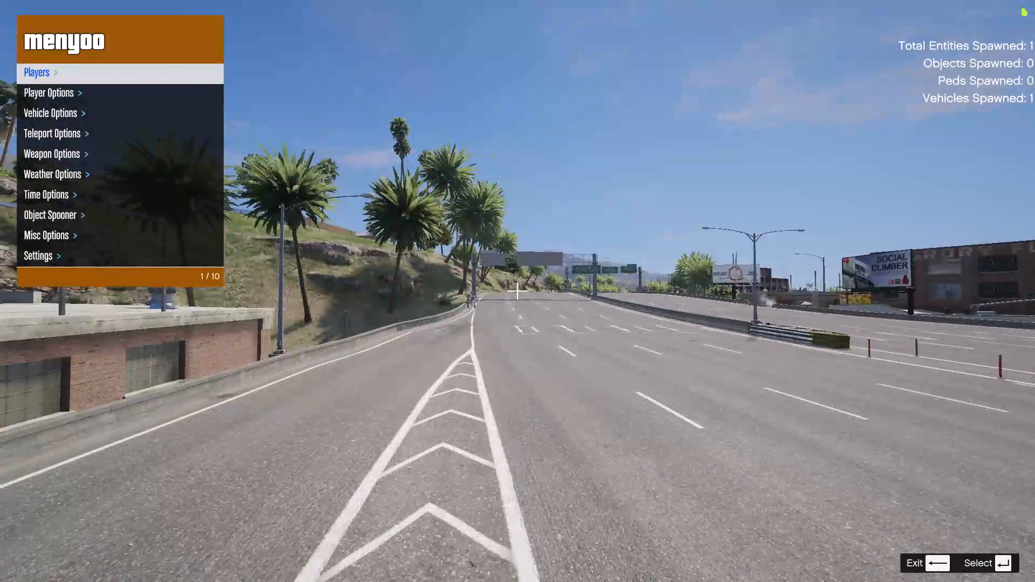
pyautogui.tripleClick(30, 80)
pyautogui.click(29, 80)
pyautogui.press('BackSpace')
pyautogui.press('BackSpace')
pyautogui.press('BackSpace')
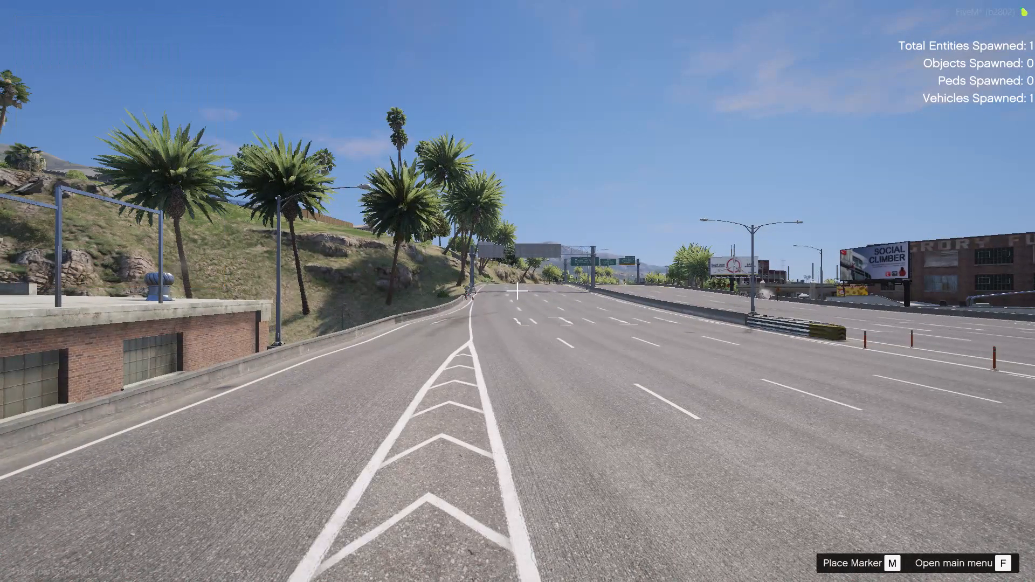
pyautogui.press('Escape')
pyautogui.press('Escape')
pyautogui.press('F9')
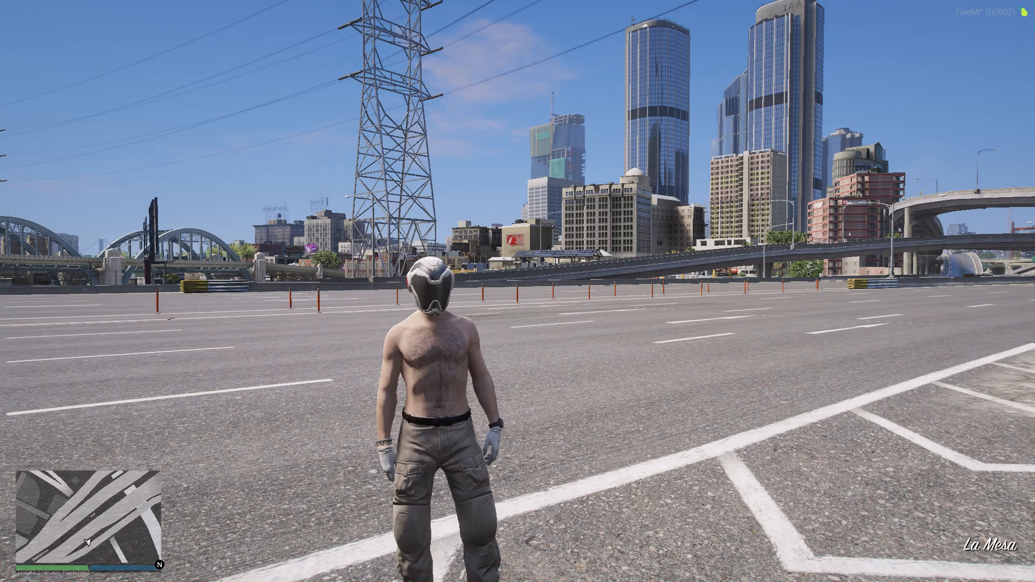
# Open the Rockstar Editor from the paused game.
pyautogui.press('Escape')
pyautogui.press('Right')
pyautogui.press('Right')
pyautogui.press('Right')
pyautogui.press('Right')
pyautogui.press('Right')
pyautogui.press('Right')
pyautogui.press('Right')
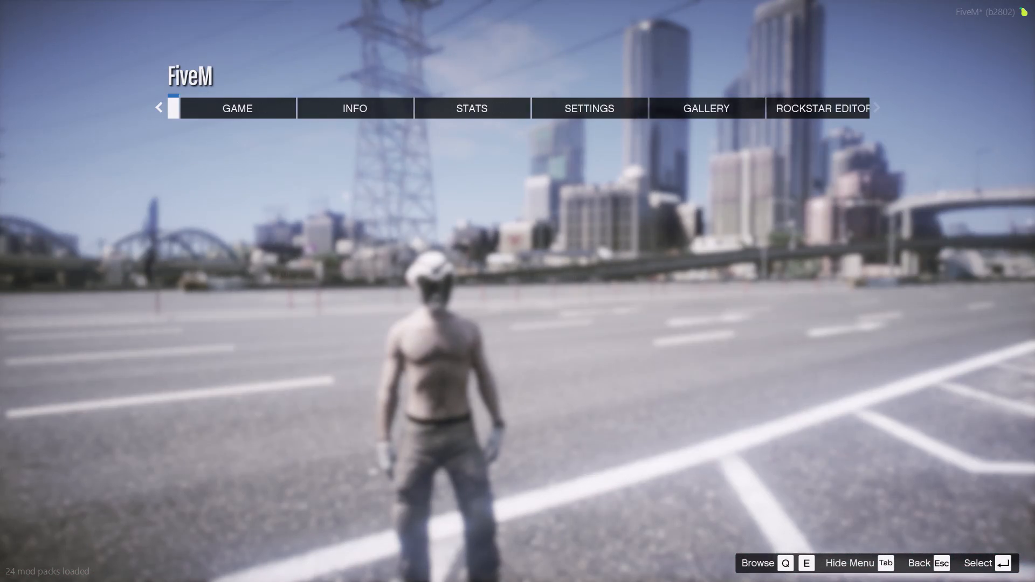
pyautogui.press('Left')
pyautogui.press('Return')
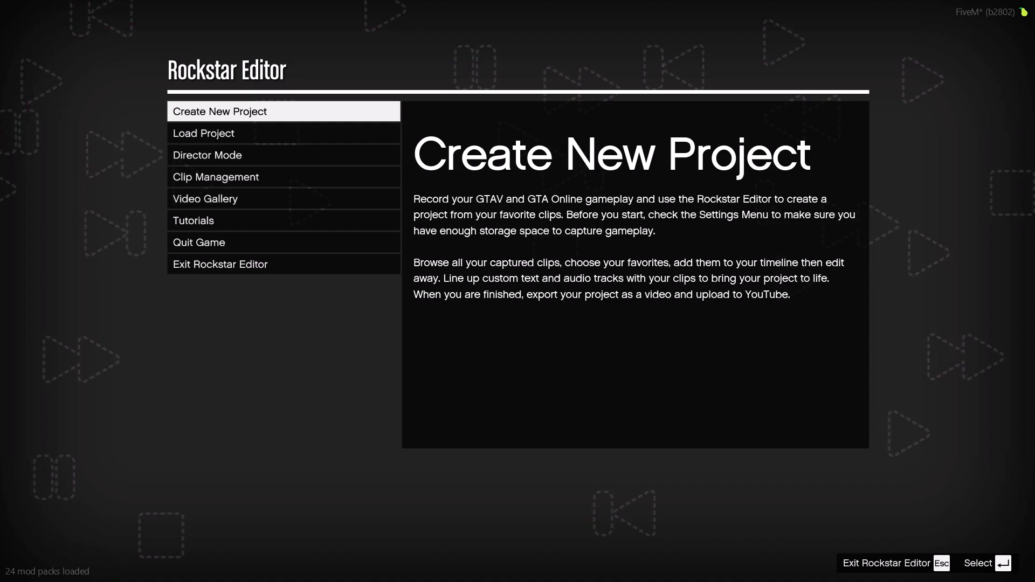
# Create a new Rockstar Editor project and place Oct-30-2026-Clip-0109 on its timeline.
pyautogui.press('Return')
pyautogui.press('Return')
pyautogui.press('Return')
pyautogui.press('Return')
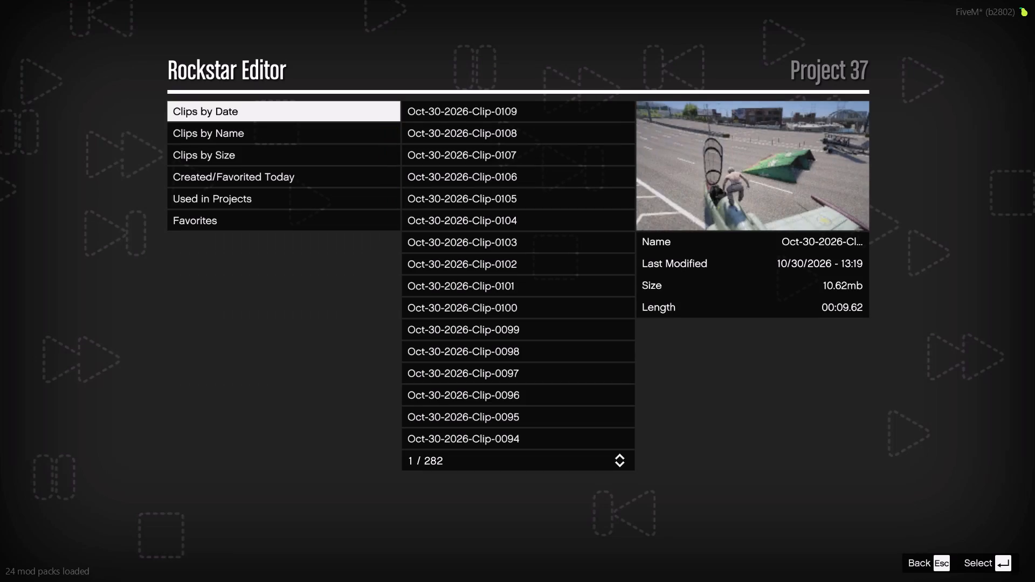
pyautogui.press('Return')
# Add Oct-30-2026-Clip-0108 at the start of the project timeline.
pyautogui.press('Escape')
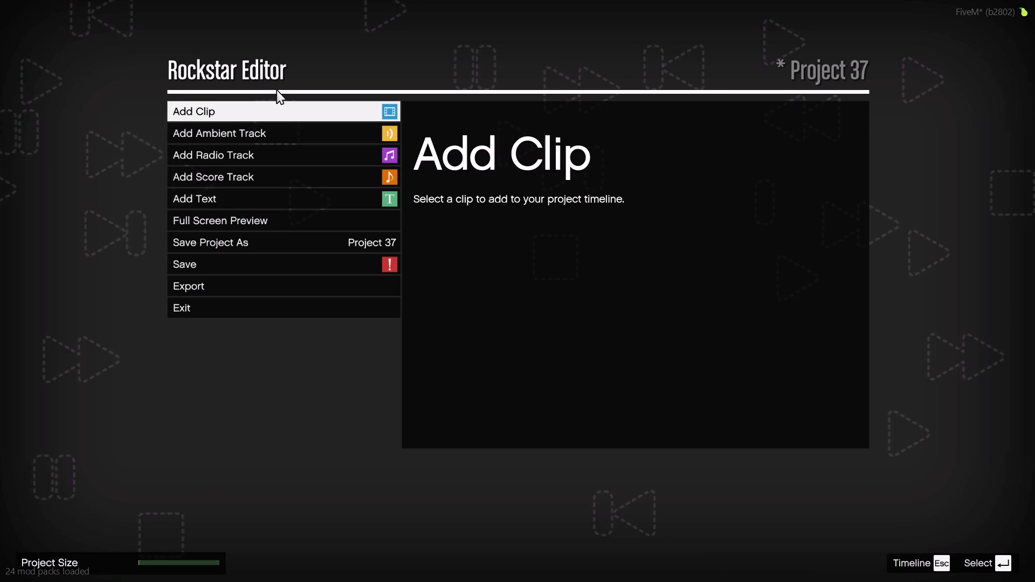
pyautogui.click(277, 104)
pyautogui.click(462, 131)
pyautogui.press('Return')
pyautogui.press('Return')
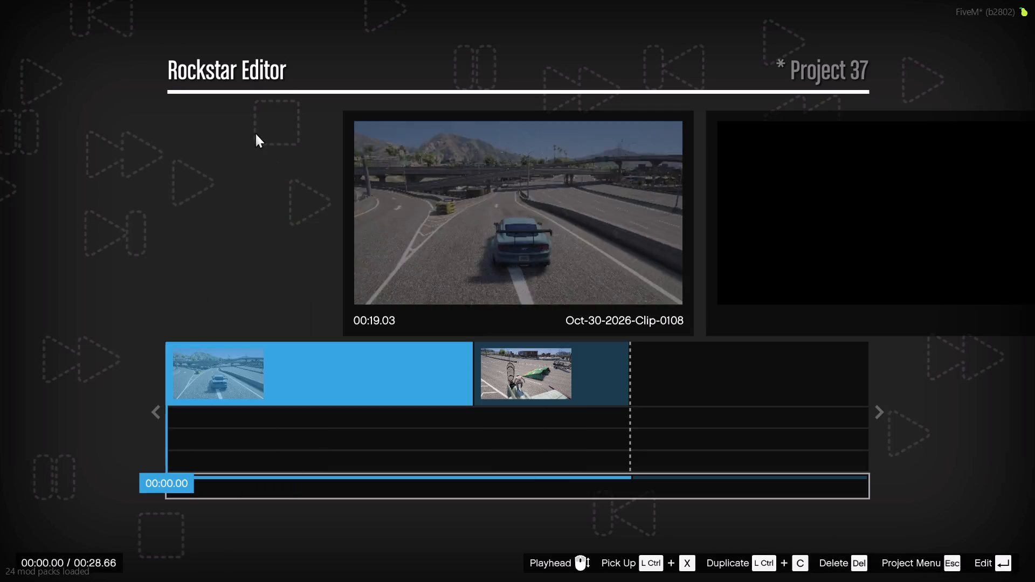
# Add Oct-30-2026-Clip-0107 at the start of the project timeline.
pyautogui.press('Escape')
pyautogui.click(377, 116)
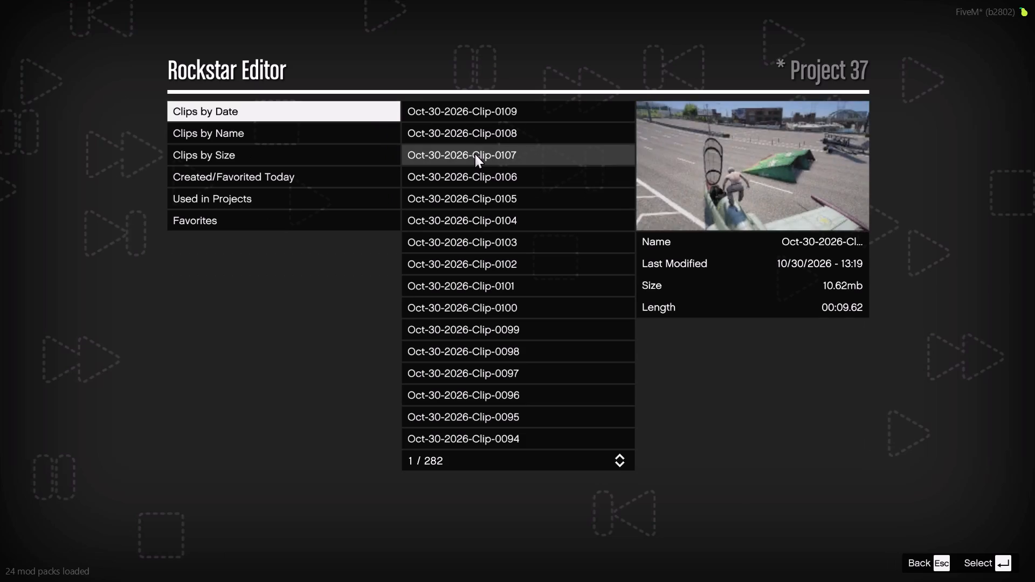
pyautogui.click(474, 154)
pyautogui.press('Return')
pyautogui.press('Return')
# Add Oct-30-2026-Clip-0106 at the start of the project timeline.
pyautogui.press('Escape')
pyautogui.click(395, 117)
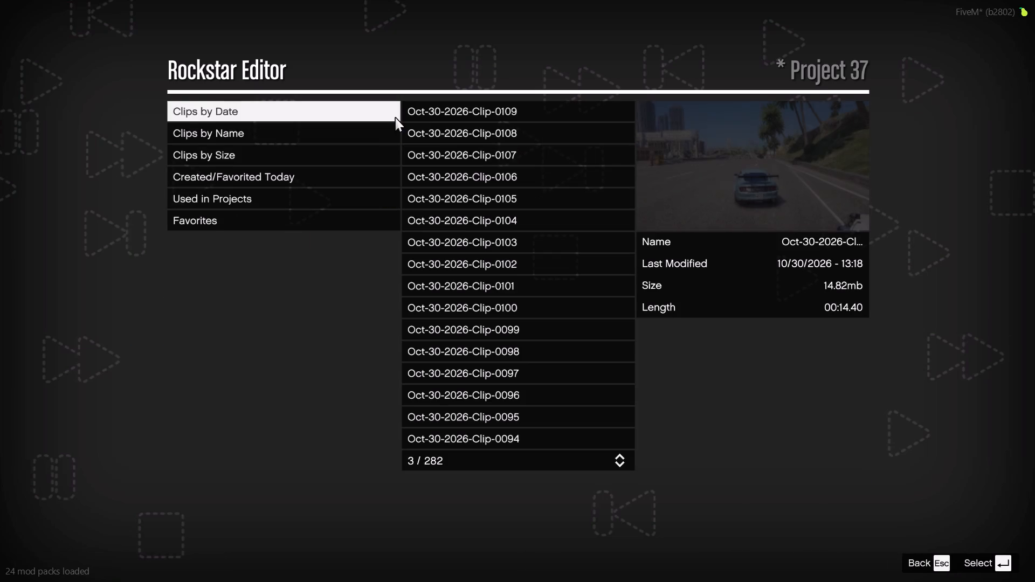
pyautogui.click(475, 175)
pyautogui.press('Return')
pyautogui.press('Return')
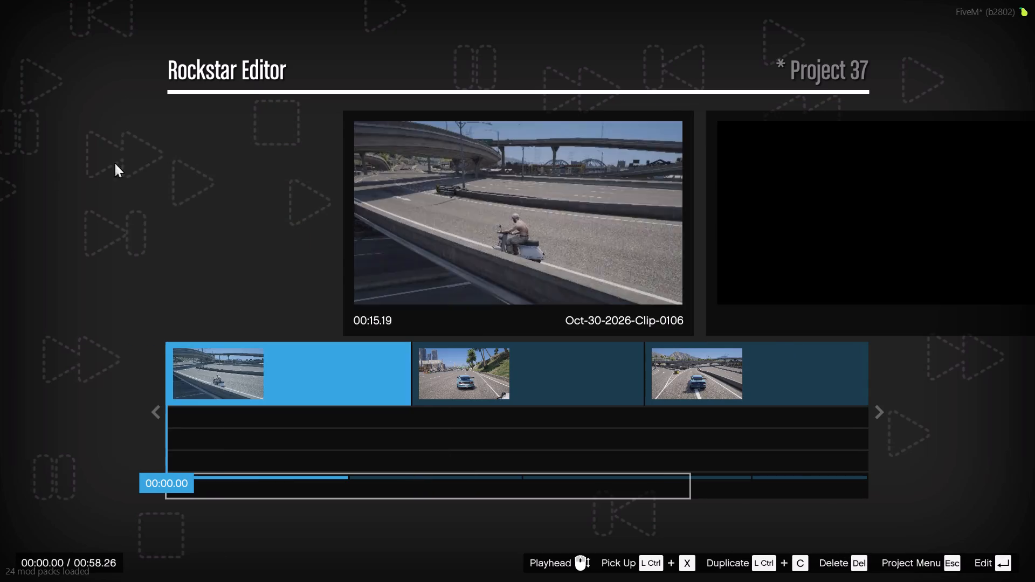
# Add Oct-30-2026-Clip-0105 at the start of the project timeline.
pyautogui.press('Escape')
pyautogui.click(340, 107)
pyautogui.click(454, 196)
pyautogui.press('Return')
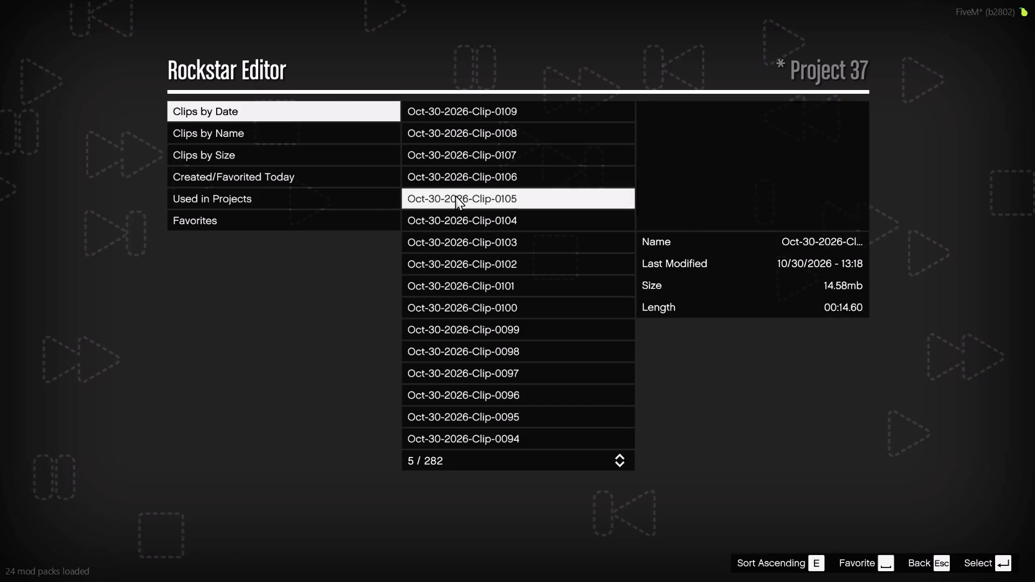
pyautogui.press('Return')
# Add Oct-30-2026-Clip-0104 at the start of the project timeline.
pyautogui.press('Escape')
pyautogui.click(369, 116)
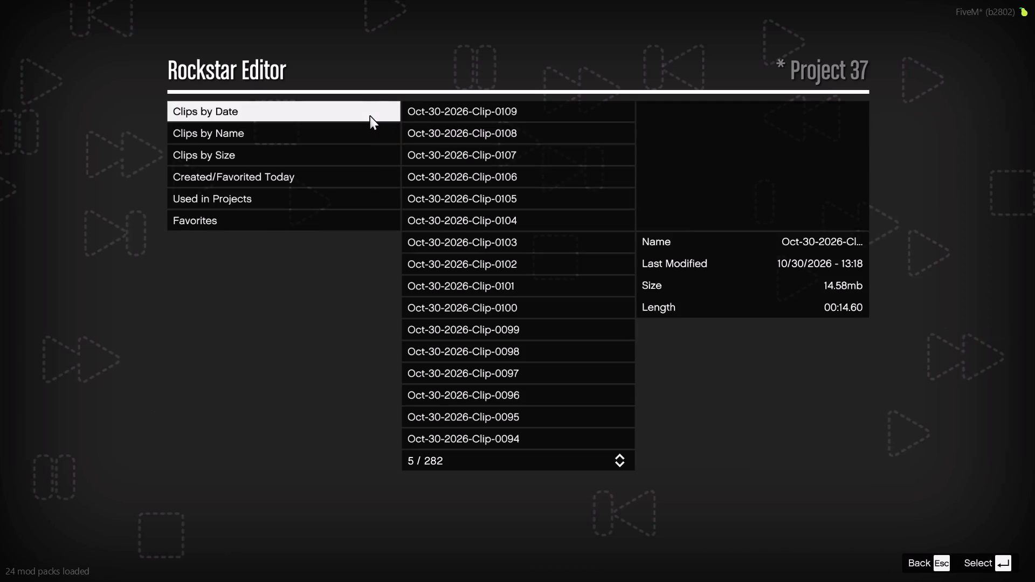
pyautogui.click(473, 218)
pyautogui.press('Return')
pyautogui.press('Return')
# Add Oct-30-2026-Clip-0103 at the start of the project timeline.
pyautogui.press('Escape')
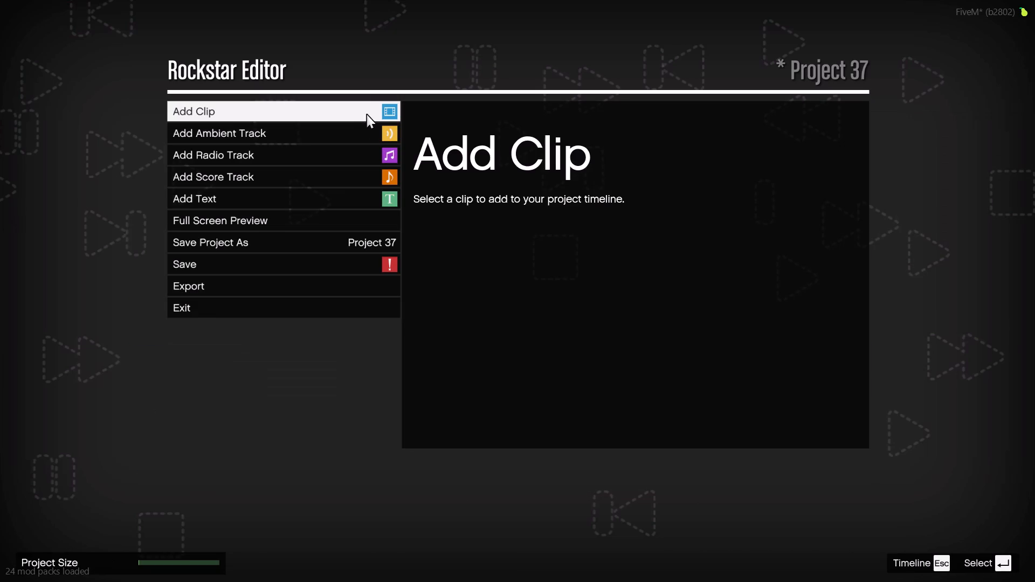
pyautogui.click(371, 115)
pyautogui.click(496, 246)
pyautogui.press('Return')
pyautogui.press('Return')
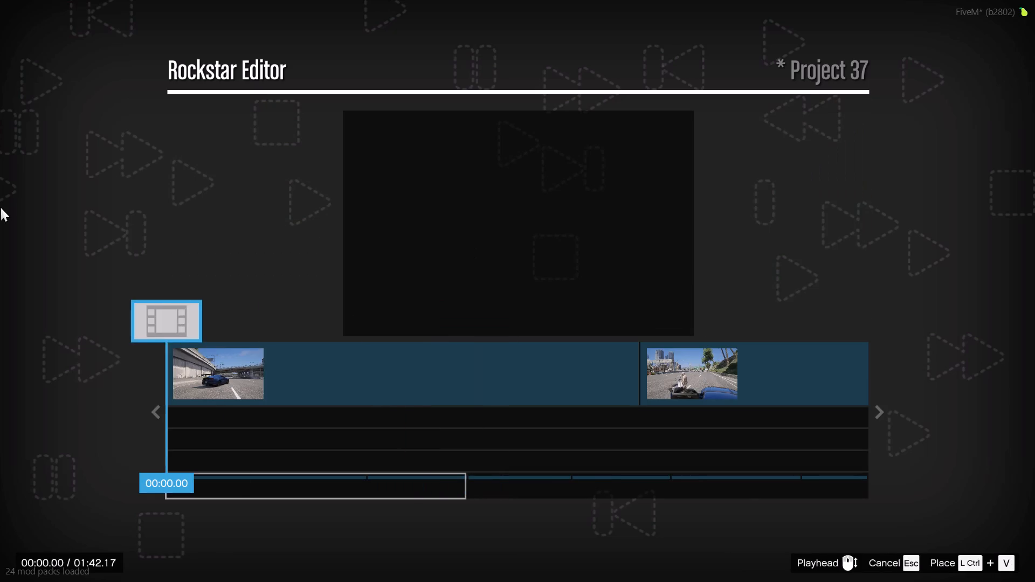
# Add Oct-30-2026-Clip-0102 at the start of the project timeline.
pyautogui.press('Escape')
pyautogui.click(373, 109)
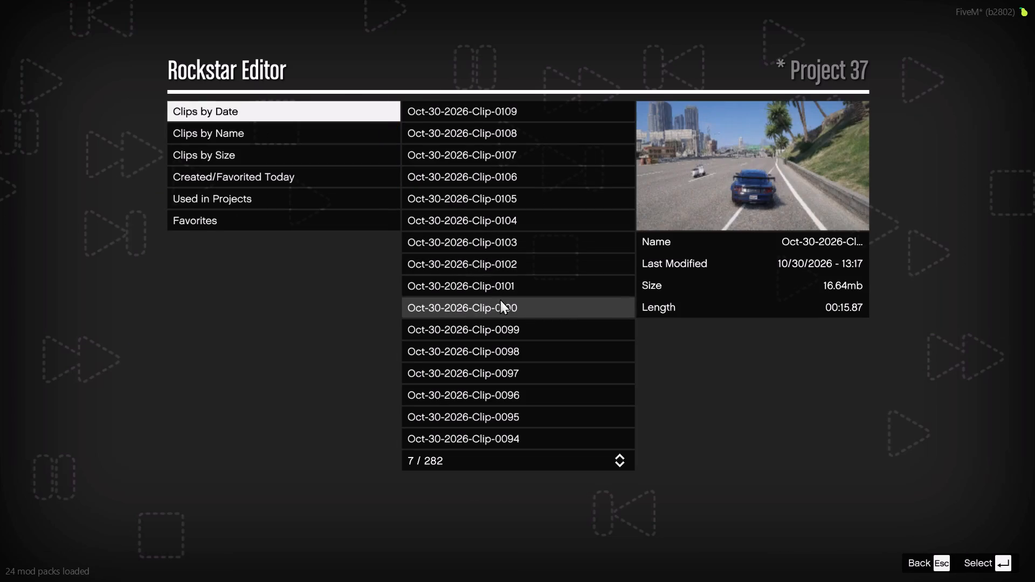
pyautogui.click(512, 263)
pyautogui.press('Return')
pyautogui.press('Return')
# Add Oct-30-2026-Clip-0101 at the start of the project timeline.
pyautogui.press('Escape')
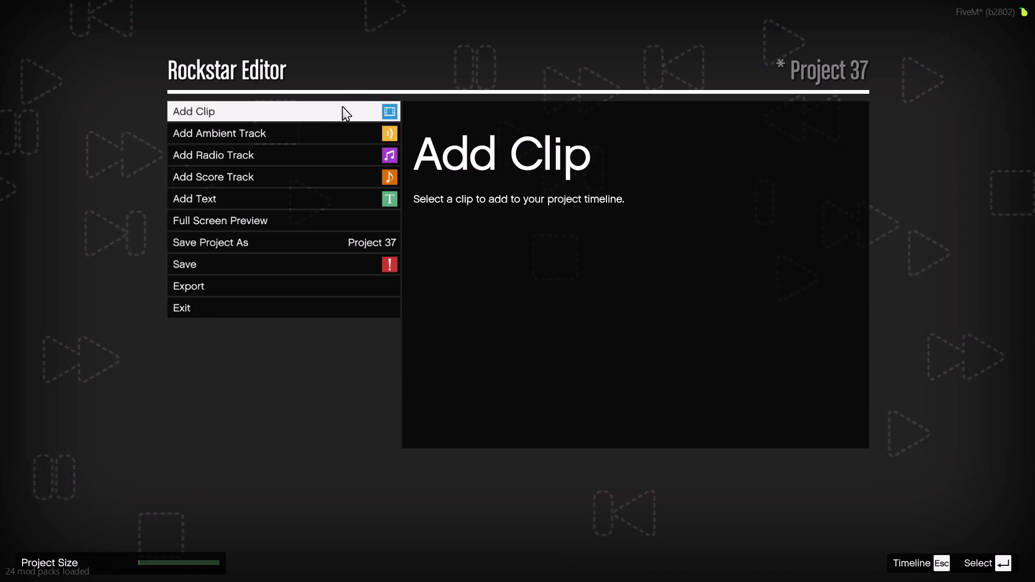
pyautogui.click(329, 108)
pyautogui.click(507, 294)
pyautogui.press('Return')
pyautogui.press('Return')
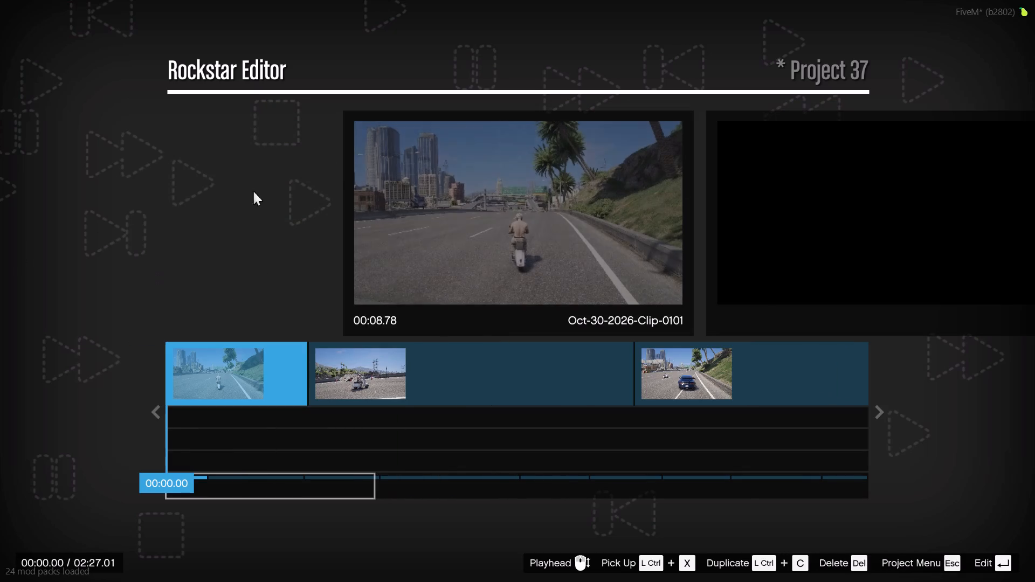
# Add Oct-30-2026-Clip-0100 at the start of the project timeline.
pyautogui.press('Escape')
pyautogui.click(357, 111)
pyautogui.click(479, 296)
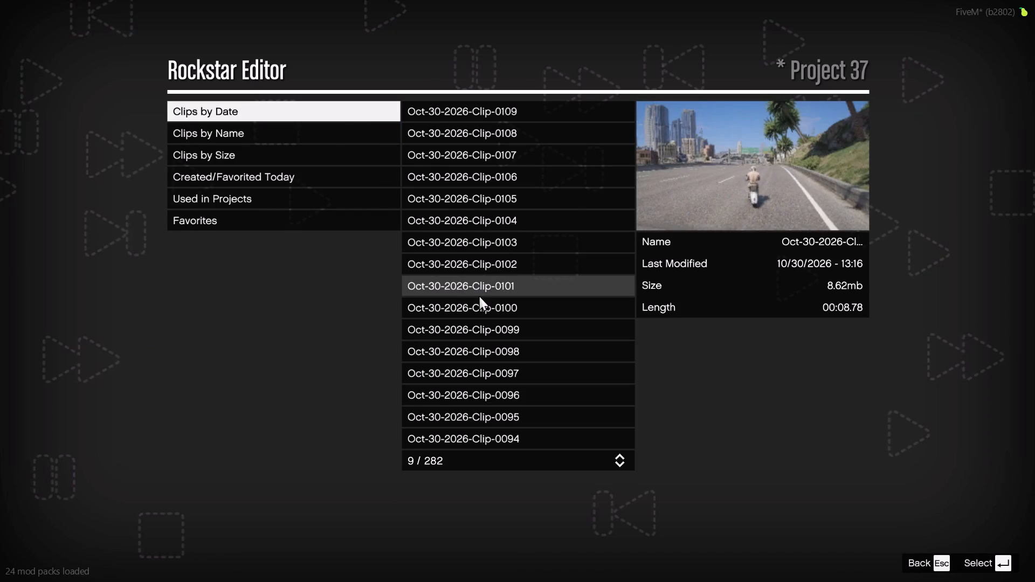
pyautogui.click(479, 311)
pyautogui.press('Return')
pyautogui.press('Return')
# Add Oct-30-2026-Clip-0099 at the start of the project timeline.
pyautogui.press('Escape')
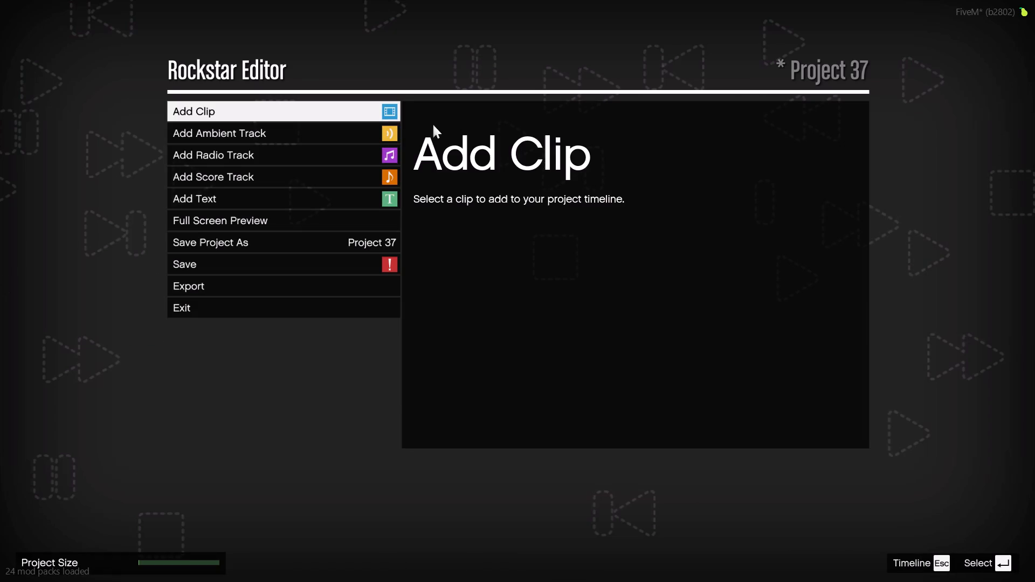
pyautogui.click(378, 108)
pyautogui.click(502, 325)
pyautogui.press('Return')
pyautogui.press('Return')
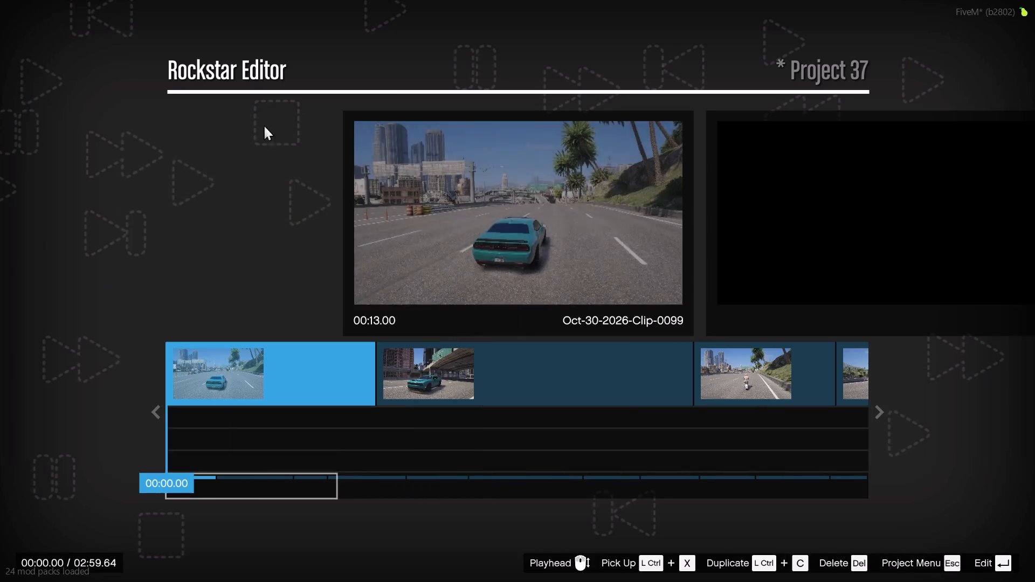
# Add Oct-30-2026-Clip-0098 at the start of the project timeline.
pyautogui.press('Escape')
pyautogui.click(308, 113)
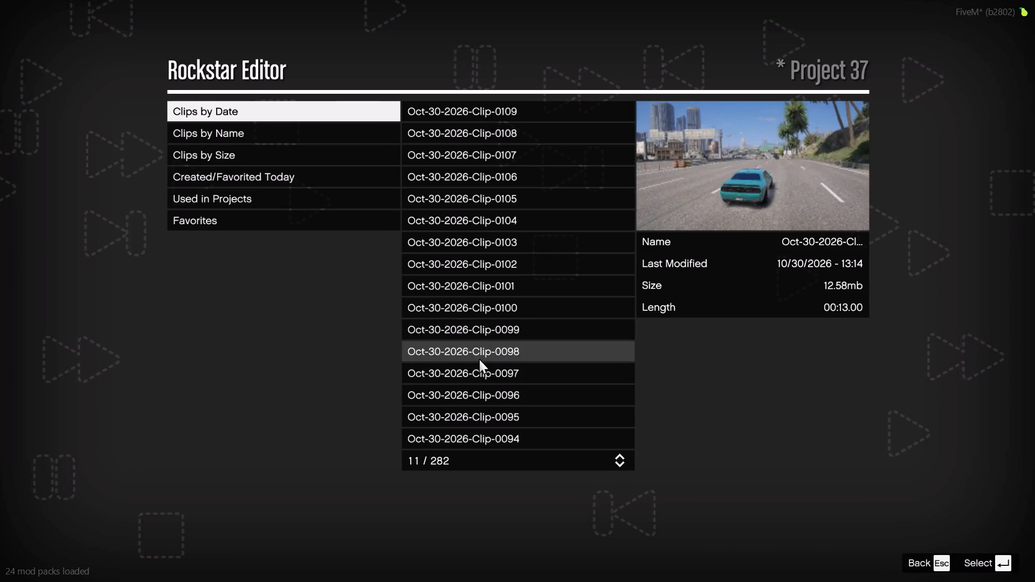
pyautogui.click(479, 359)
pyautogui.press('Return')
pyautogui.press('Return')
# Add Oct-30-2026-Clip-0097 at the start of the project timeline.
pyautogui.press('Escape')
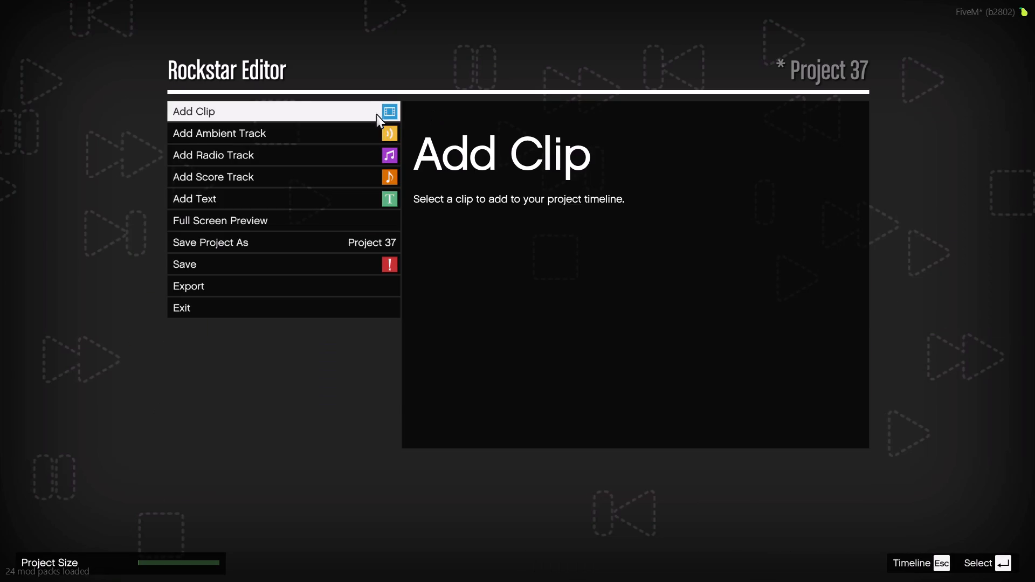
pyautogui.click(376, 108)
pyautogui.click(484, 369)
pyautogui.press('Return')
pyautogui.press('Return')
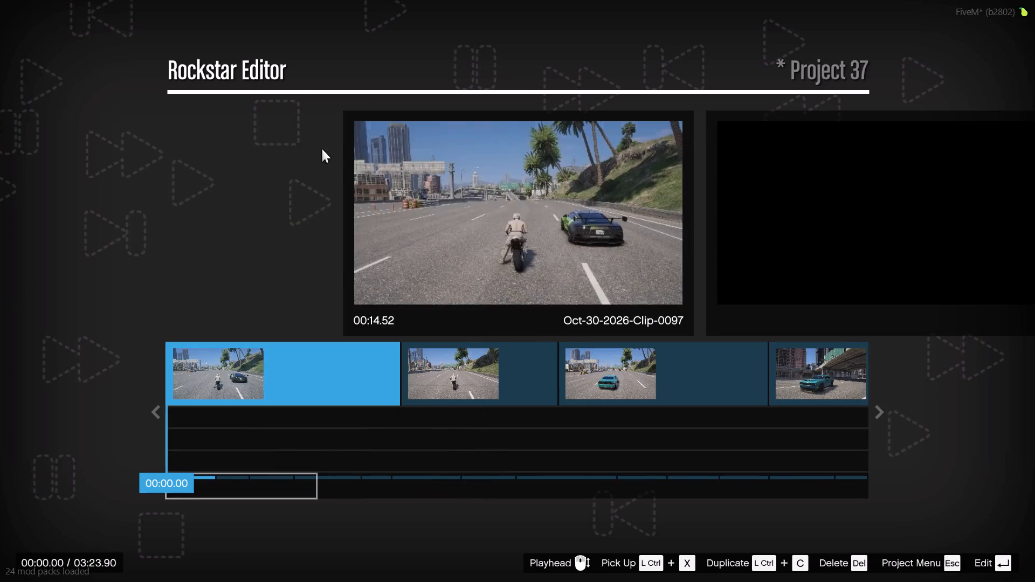
# Add Oct-30-2026-Clip-0096 at the start of the project timeline.
pyautogui.press('Escape')
pyautogui.click(328, 118)
pyautogui.click(487, 382)
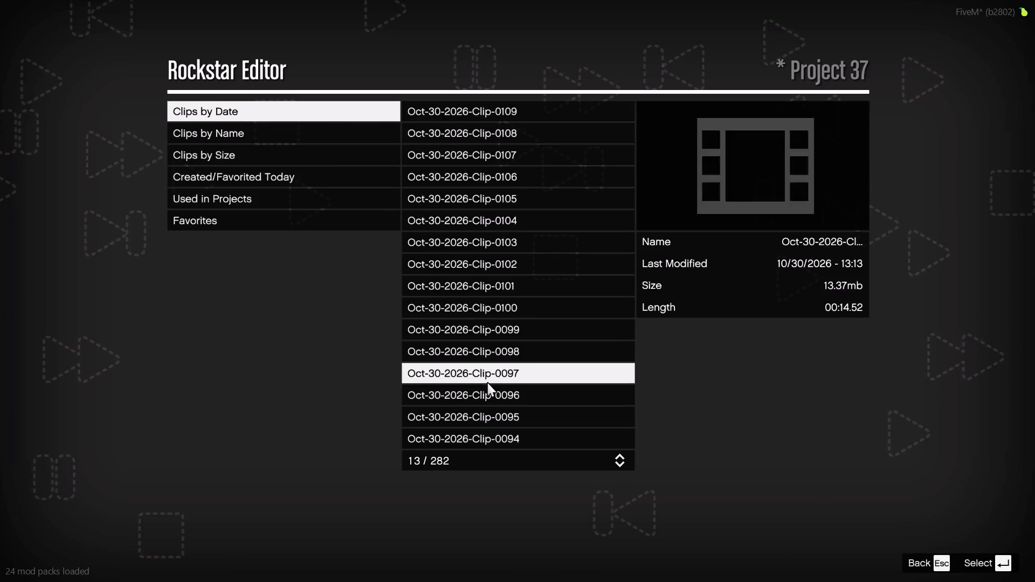
pyautogui.click(489, 392)
pyautogui.press('Return')
pyautogui.press('Return')
# Add Oct-30-2026-Clip-0095 at the start of the project timeline.
pyautogui.press('Escape')
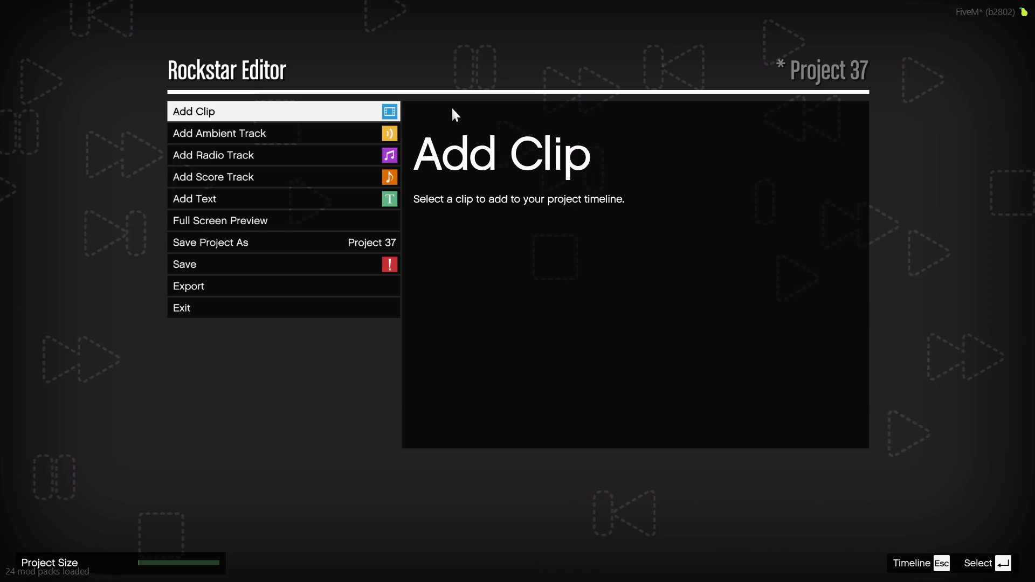
pyautogui.click(395, 107)
pyautogui.click(487, 411)
pyautogui.press('Return')
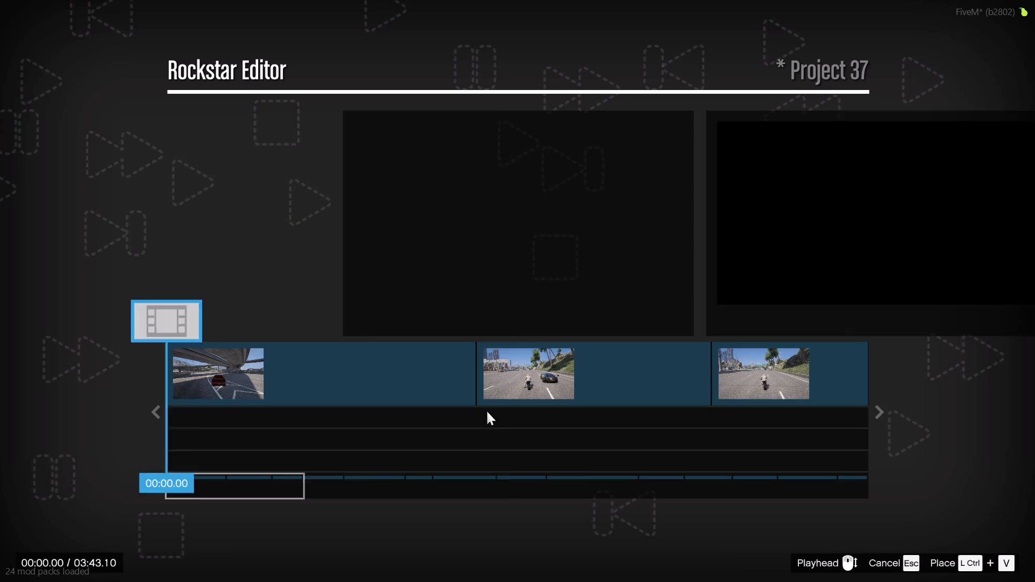
pyautogui.press('Return')
# Add Oct-30-2026-Clip-0094 at the start of the project timeline.
pyautogui.press('Escape')
pyautogui.click(309, 116)
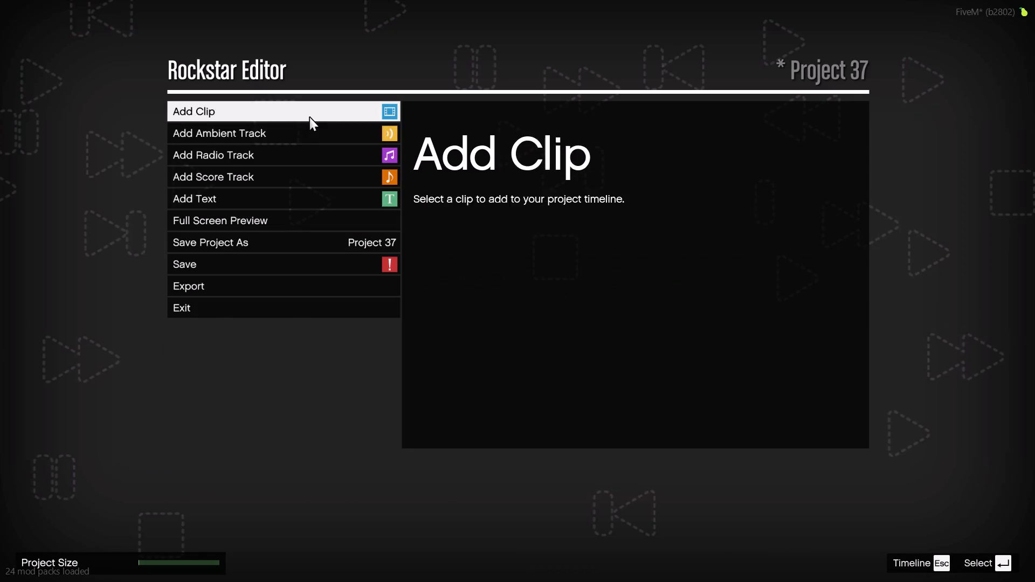
pyautogui.click(515, 442)
pyautogui.press('Return')
pyautogui.press('Return')
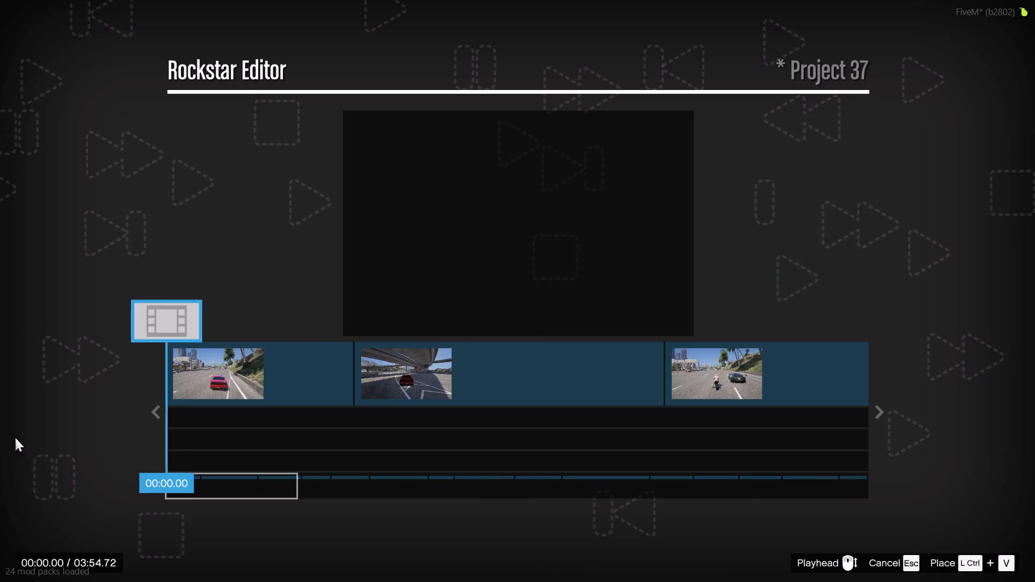
# Add Oct-30-2026-Clip-0093, listed just below Clip-0094, at the start of the project timeline.
pyautogui.press('Escape')
pyautogui.click(385, 112)
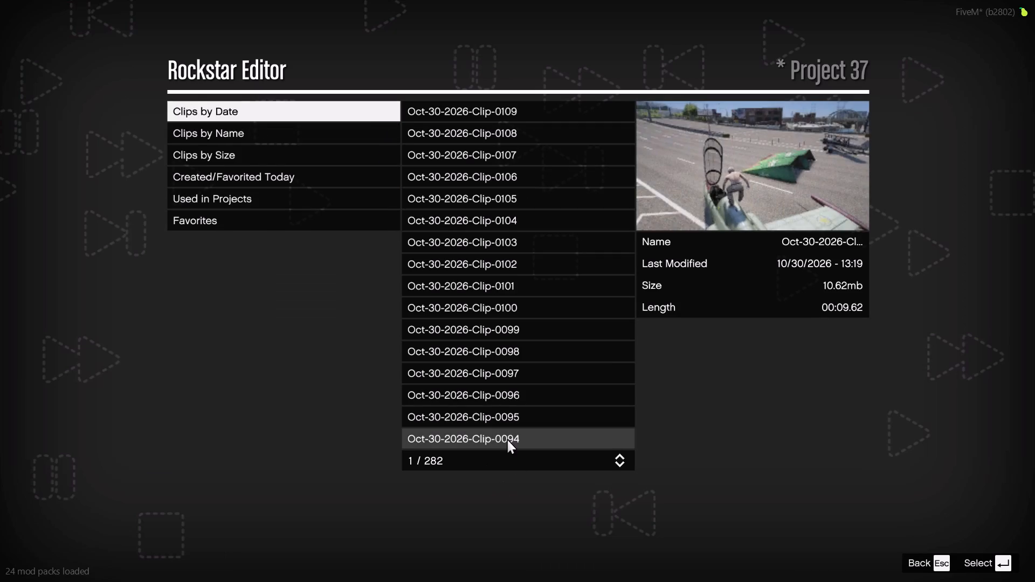
pyautogui.click(507, 439)
pyautogui.press('Down')
pyautogui.press('Return')
pyautogui.press('Return')
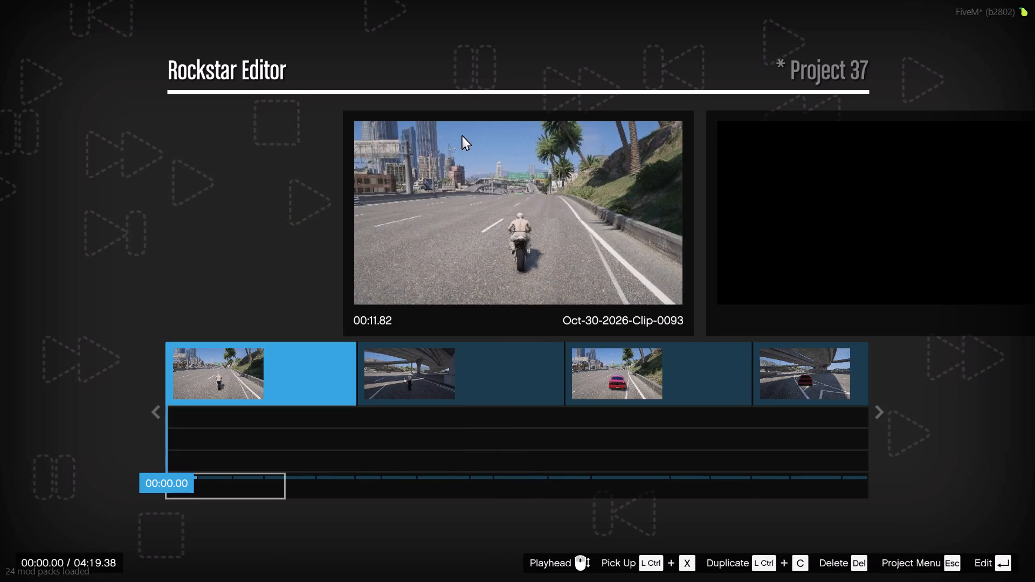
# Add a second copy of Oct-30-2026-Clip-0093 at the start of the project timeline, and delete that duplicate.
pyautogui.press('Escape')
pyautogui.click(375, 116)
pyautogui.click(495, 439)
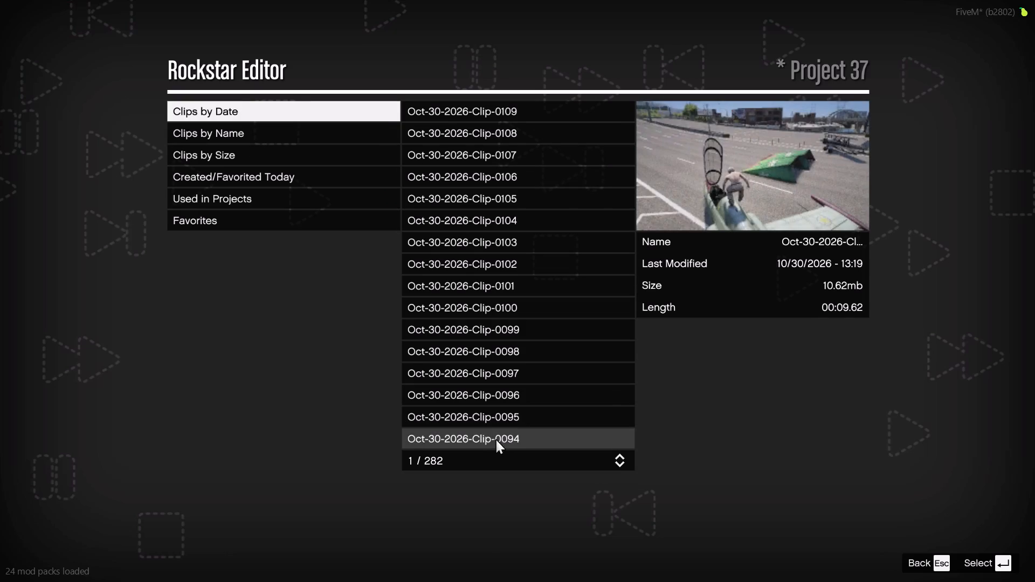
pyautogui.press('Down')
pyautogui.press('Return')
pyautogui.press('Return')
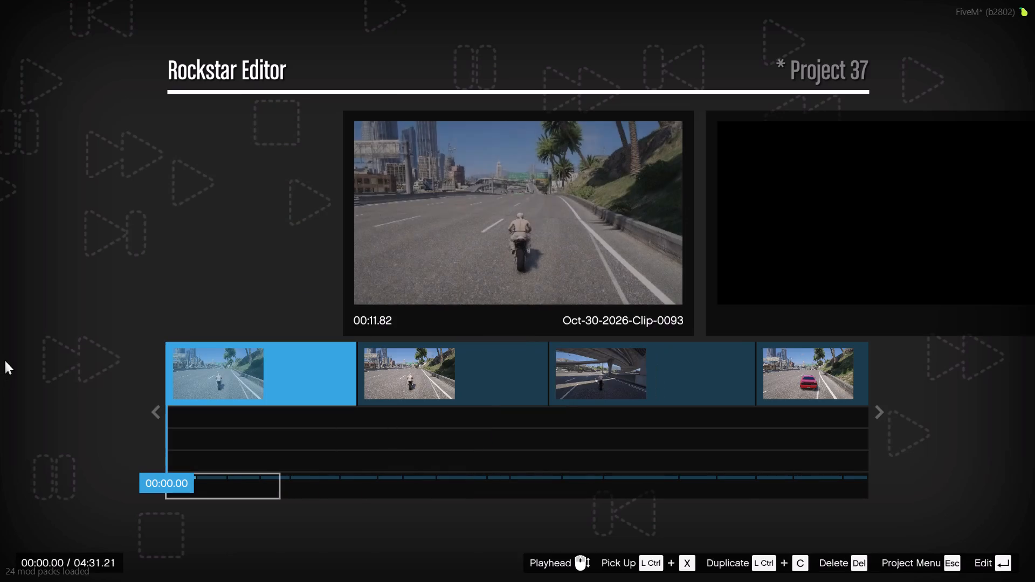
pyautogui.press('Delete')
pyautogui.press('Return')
# Add Oct-30-2026-Clip-0092 at the start of the project timeline.
pyautogui.press('Escape')
pyautogui.click(380, 108)
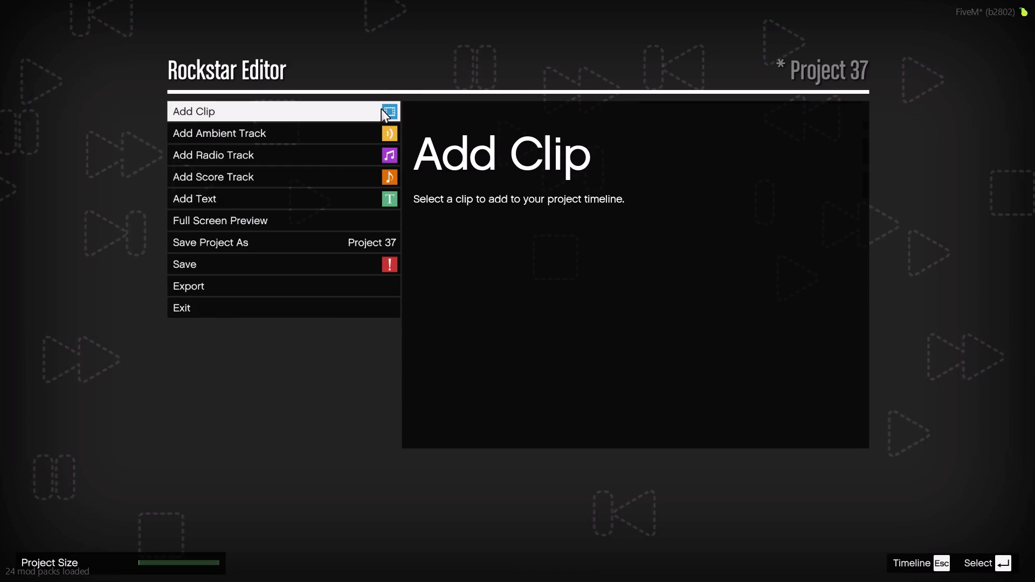
pyautogui.click(576, 434)
pyautogui.press('Down')
pyautogui.press('Return')
pyautogui.press('Return')
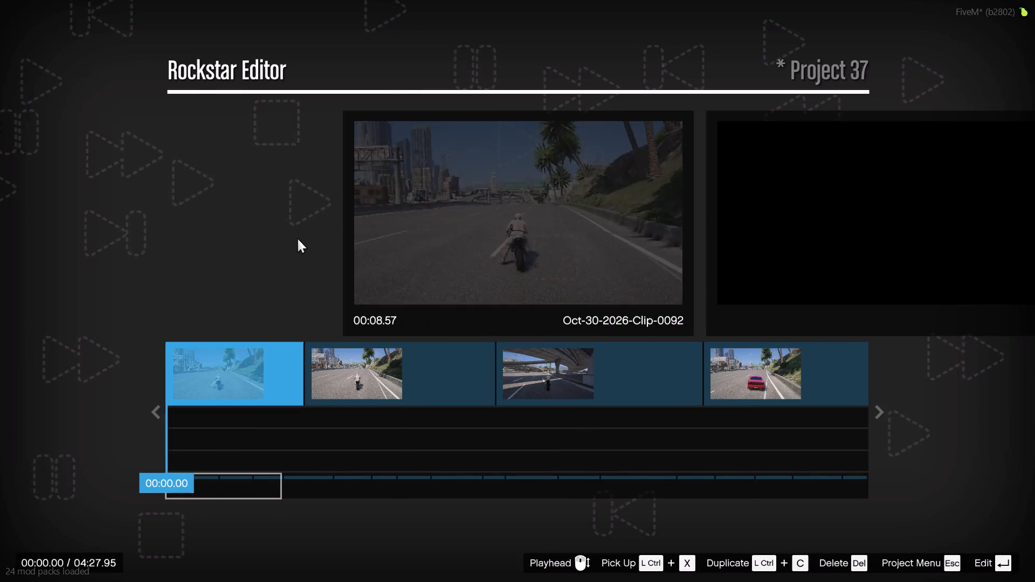
# Add Oct-30-2026-Clip-0091 at the start of the project timeline.
pyautogui.press('Escape')
pyautogui.click(340, 116)
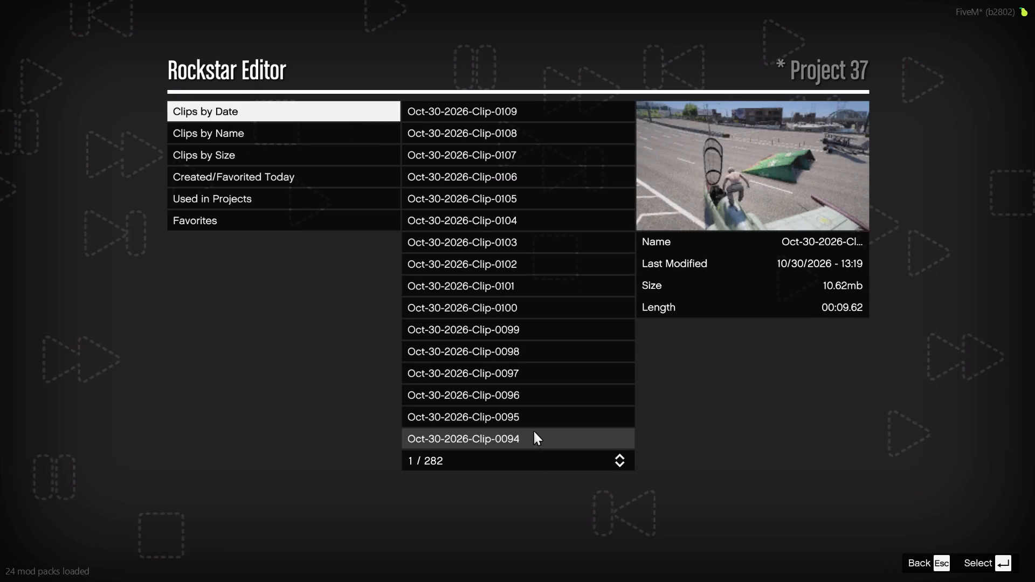
pyautogui.click(533, 431)
pyautogui.press('Down')
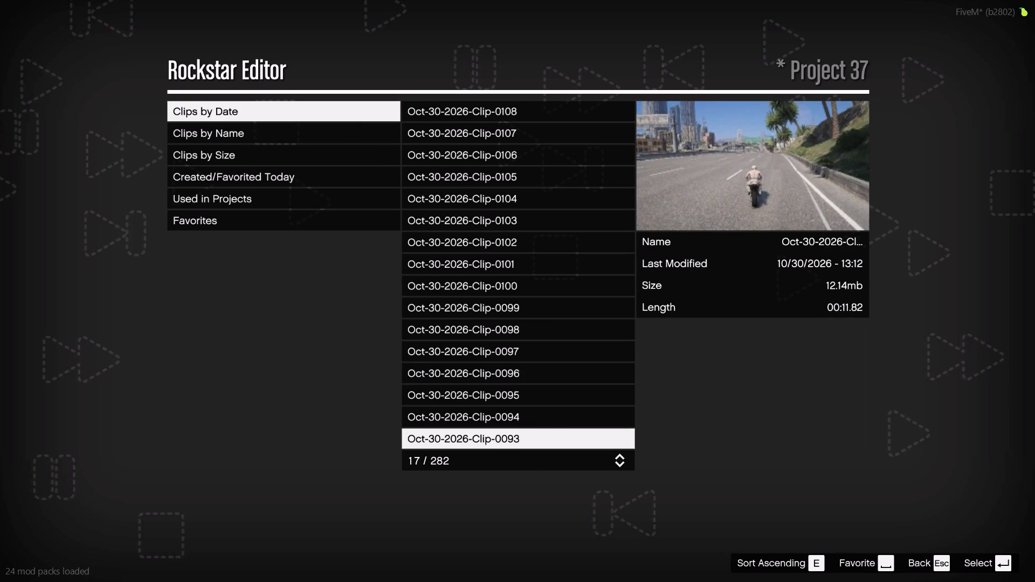
pyautogui.press('Down')
pyautogui.press('Down')
pyautogui.press('Return')
pyautogui.press('Return')
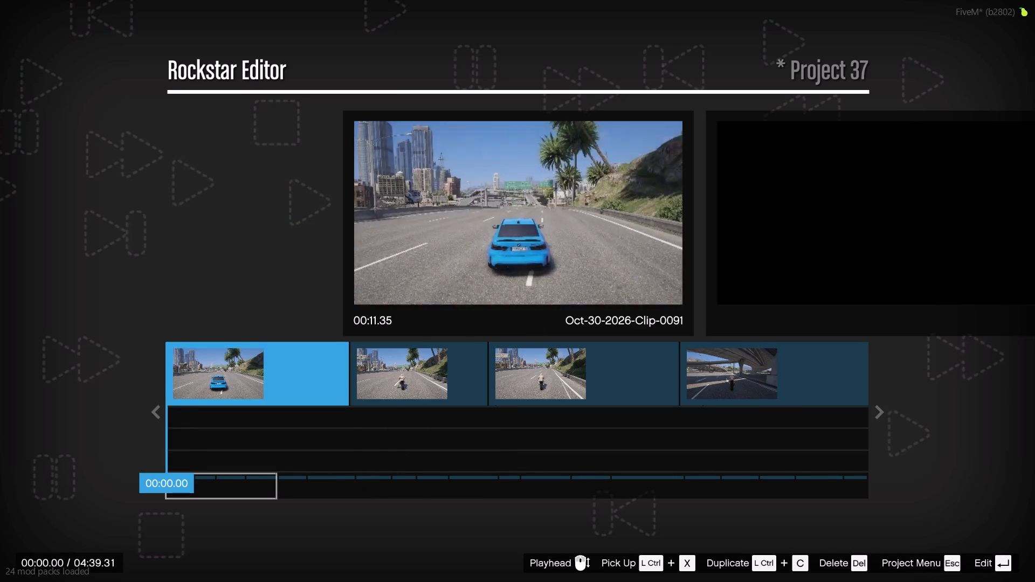
# Add Oct-30-2026-Clip-0090 at the start of the project timeline.
pyautogui.press('Right')
pyautogui.press('Left')
pyautogui.press('Escape')
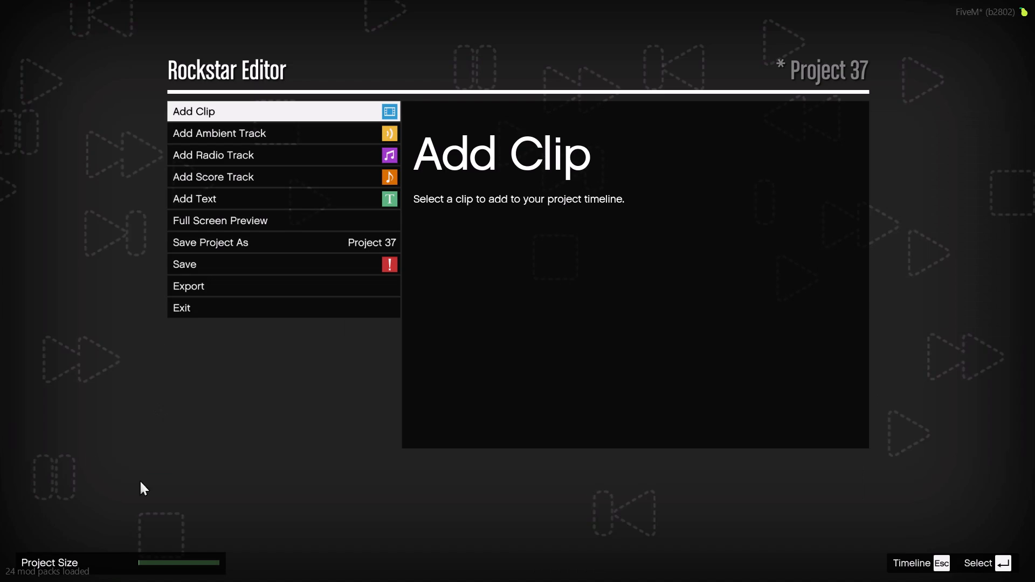
pyautogui.click(330, 113)
pyautogui.click(540, 439)
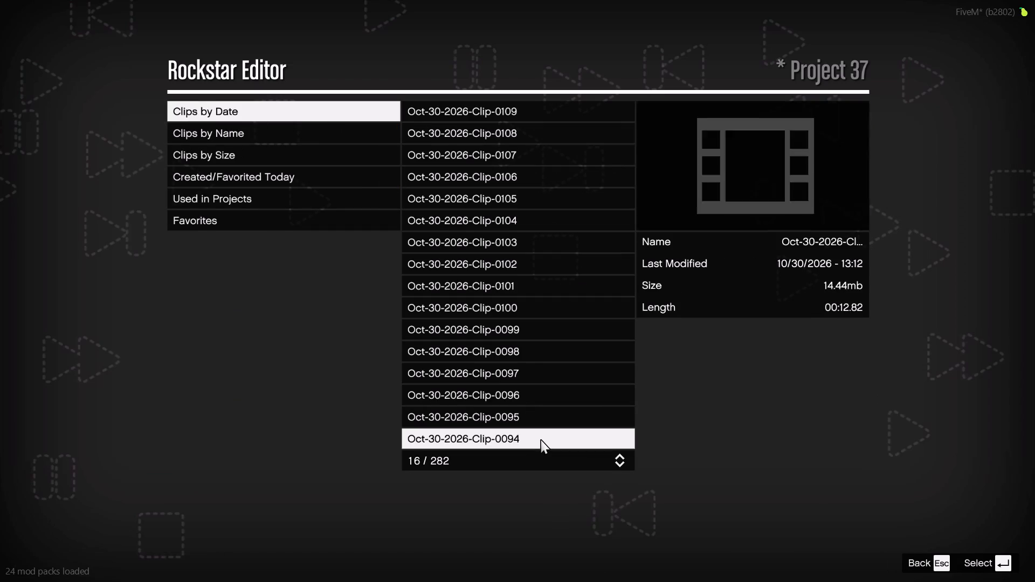
pyautogui.press('Down')
pyautogui.press('Down')
pyautogui.press('Down')
pyautogui.press('Down')
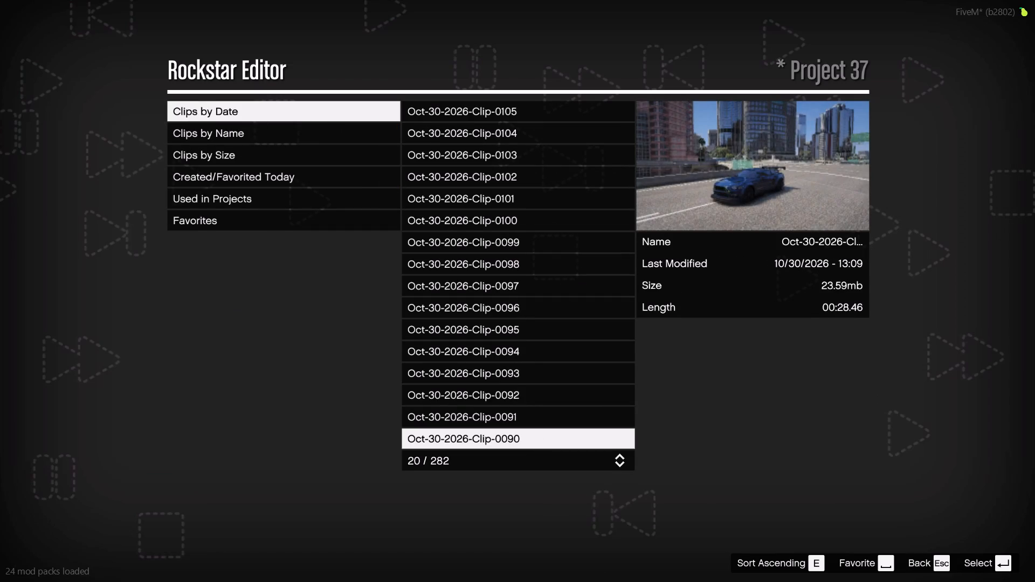
pyautogui.press('Return')
pyautogui.press('Return')
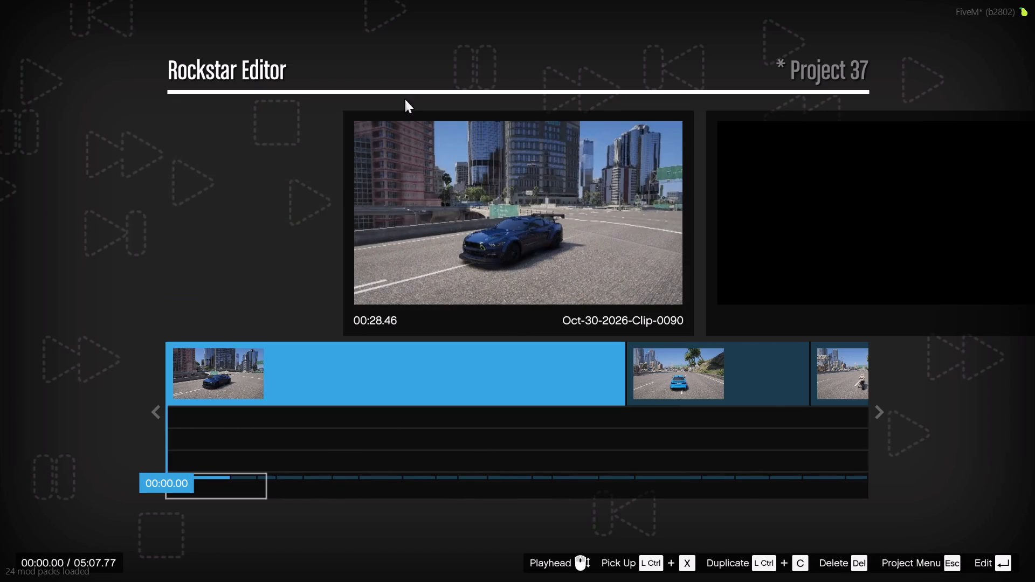
# Add Oct-30-2026-Clip-0089 at the start of the project timeline.
pyautogui.press('Escape')
pyautogui.click(359, 111)
pyautogui.click(507, 425)
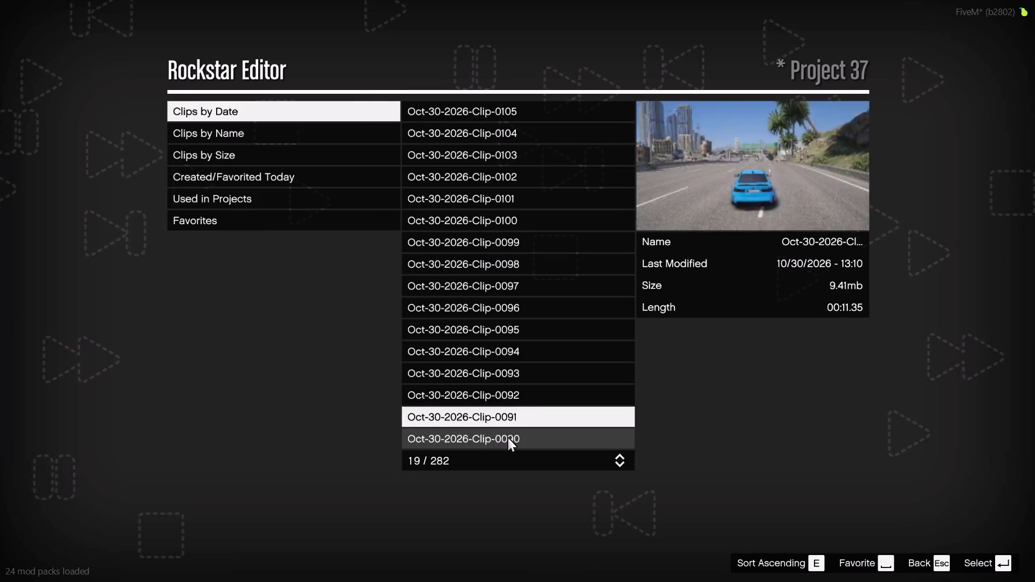
pyautogui.press('Down')
pyautogui.press('Down')
pyautogui.press('Return')
pyautogui.press('Return')
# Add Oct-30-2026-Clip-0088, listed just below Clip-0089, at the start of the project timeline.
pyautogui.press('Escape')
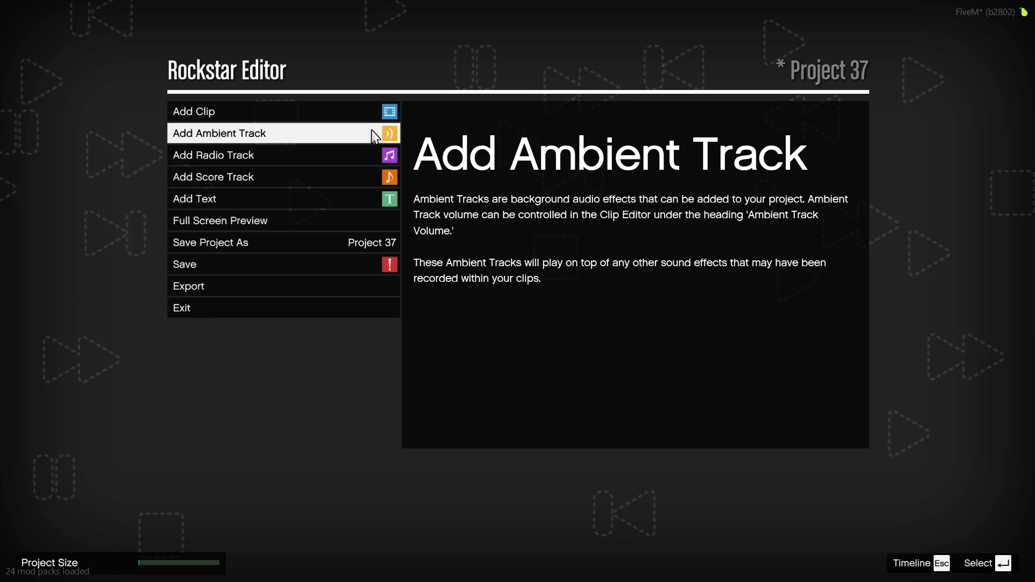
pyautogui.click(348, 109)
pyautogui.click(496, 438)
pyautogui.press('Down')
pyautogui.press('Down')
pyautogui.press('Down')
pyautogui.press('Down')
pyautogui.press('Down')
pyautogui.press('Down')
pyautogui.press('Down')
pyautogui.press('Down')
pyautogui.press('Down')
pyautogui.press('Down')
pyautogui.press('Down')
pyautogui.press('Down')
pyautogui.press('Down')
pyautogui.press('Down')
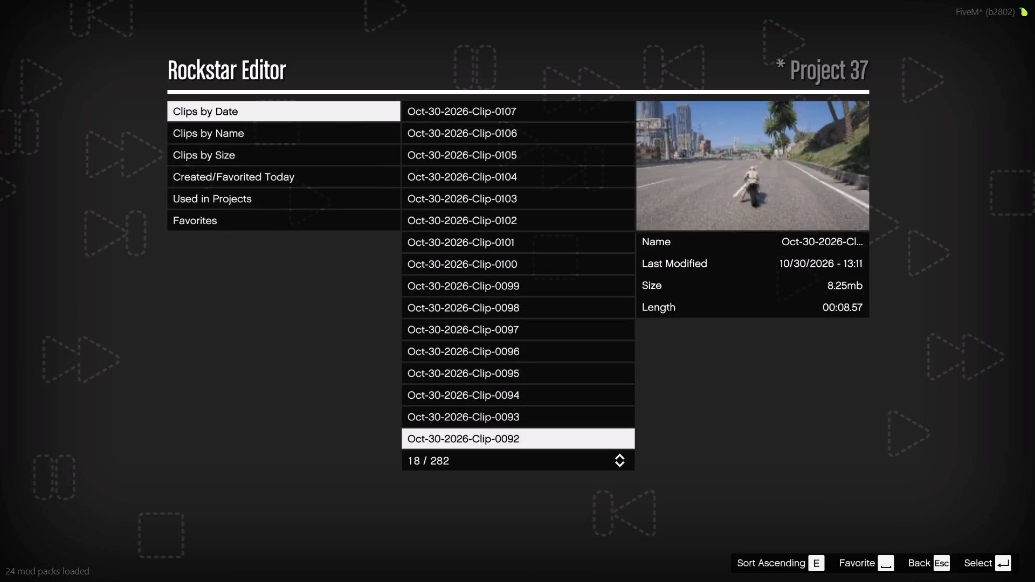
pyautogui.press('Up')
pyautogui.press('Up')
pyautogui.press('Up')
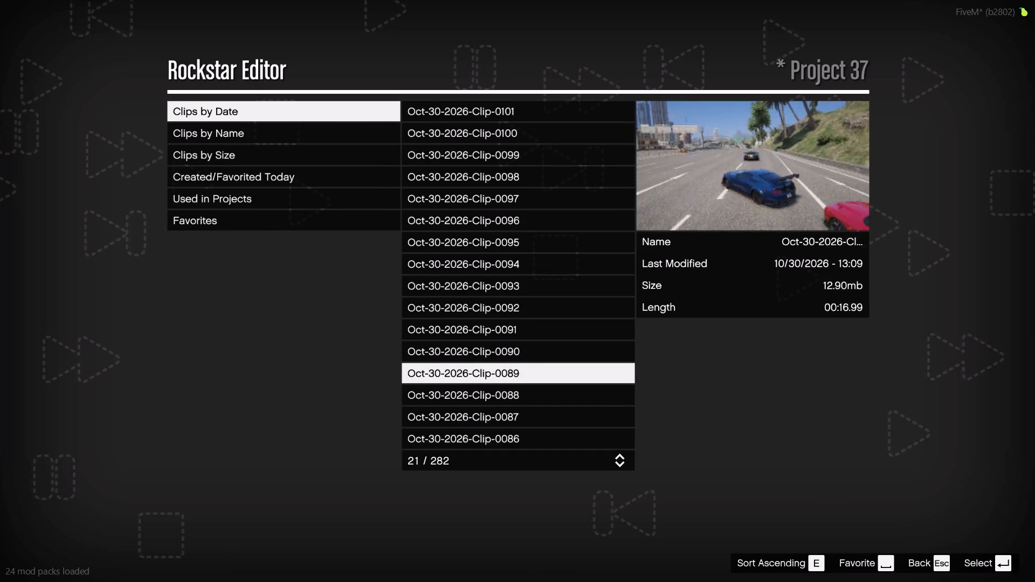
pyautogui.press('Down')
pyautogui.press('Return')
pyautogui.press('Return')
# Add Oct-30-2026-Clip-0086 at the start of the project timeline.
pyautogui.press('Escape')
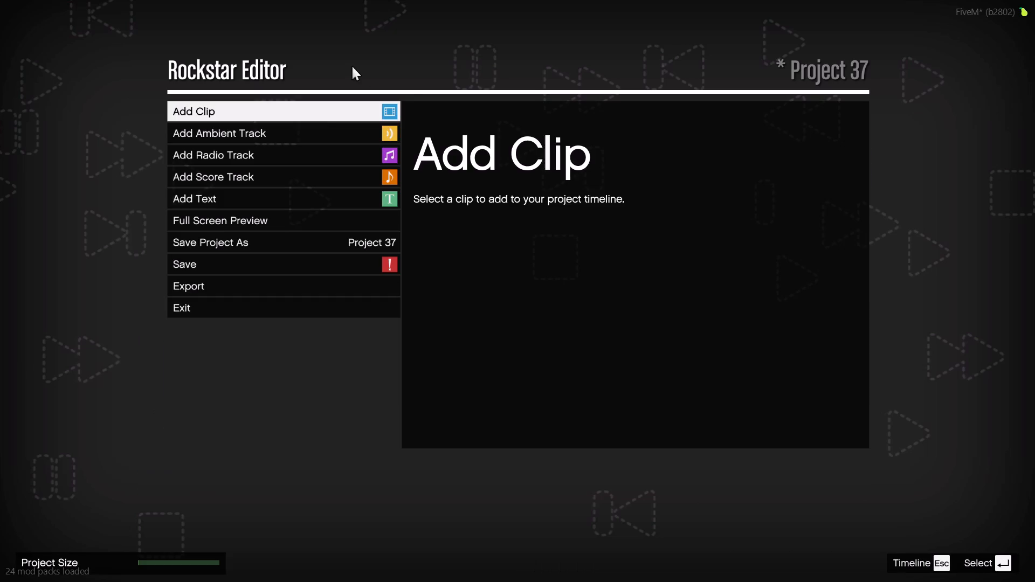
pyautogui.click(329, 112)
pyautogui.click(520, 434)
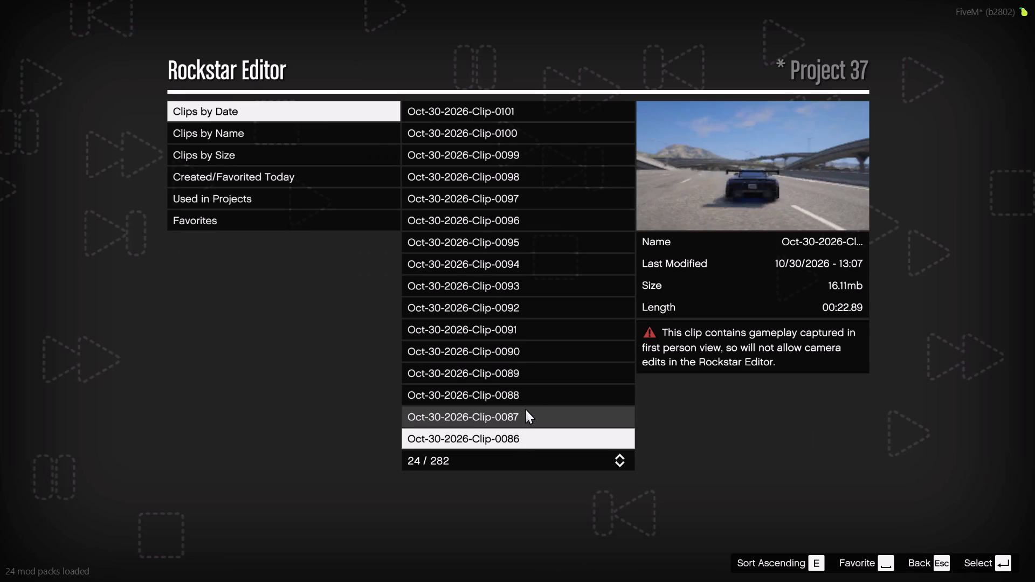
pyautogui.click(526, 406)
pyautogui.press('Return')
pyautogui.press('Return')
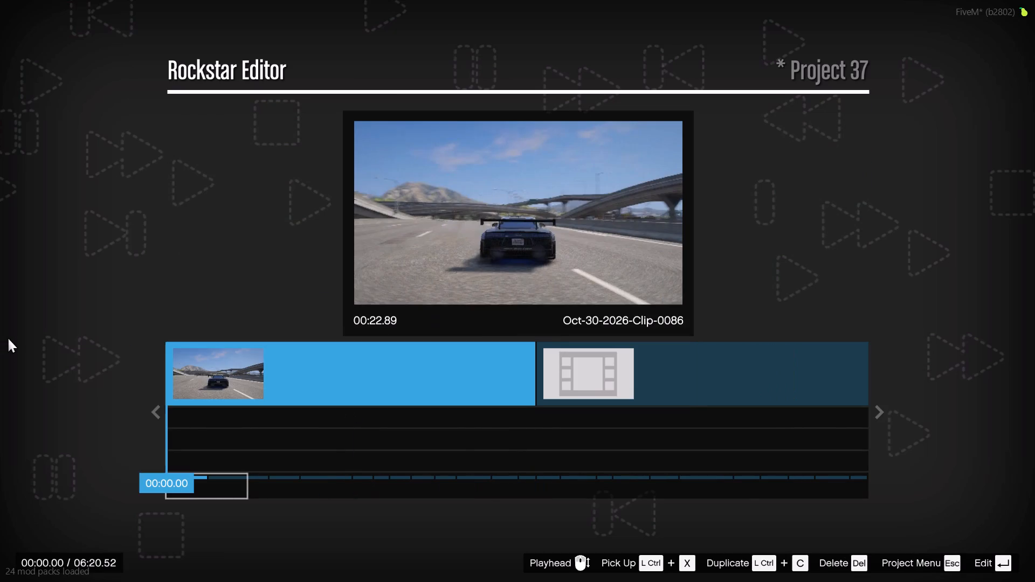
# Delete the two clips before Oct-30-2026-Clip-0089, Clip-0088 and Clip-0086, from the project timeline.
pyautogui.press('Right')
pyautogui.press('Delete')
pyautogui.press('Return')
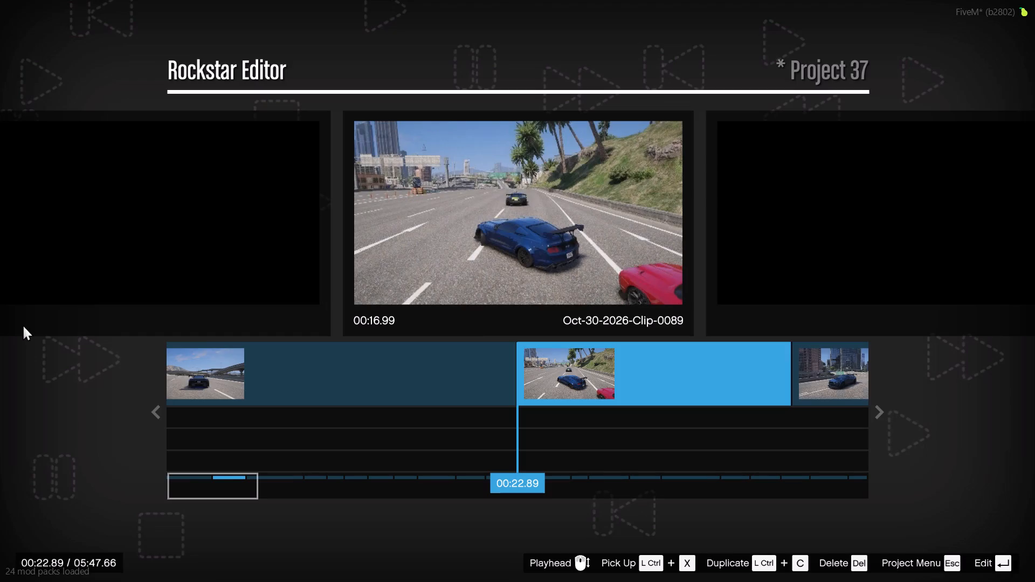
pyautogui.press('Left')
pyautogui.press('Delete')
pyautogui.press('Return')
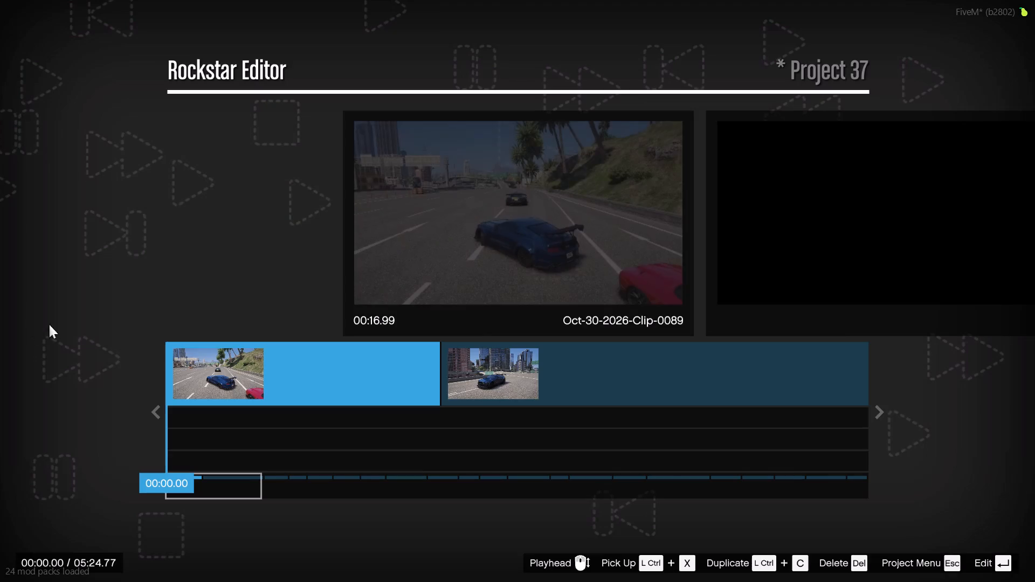
# Add Oct-30-2026-Clip-0088 at the start of the project timeline.
pyautogui.press('Escape')
pyautogui.press('Escape')
pyautogui.press('Escape')
pyautogui.click(360, 110)
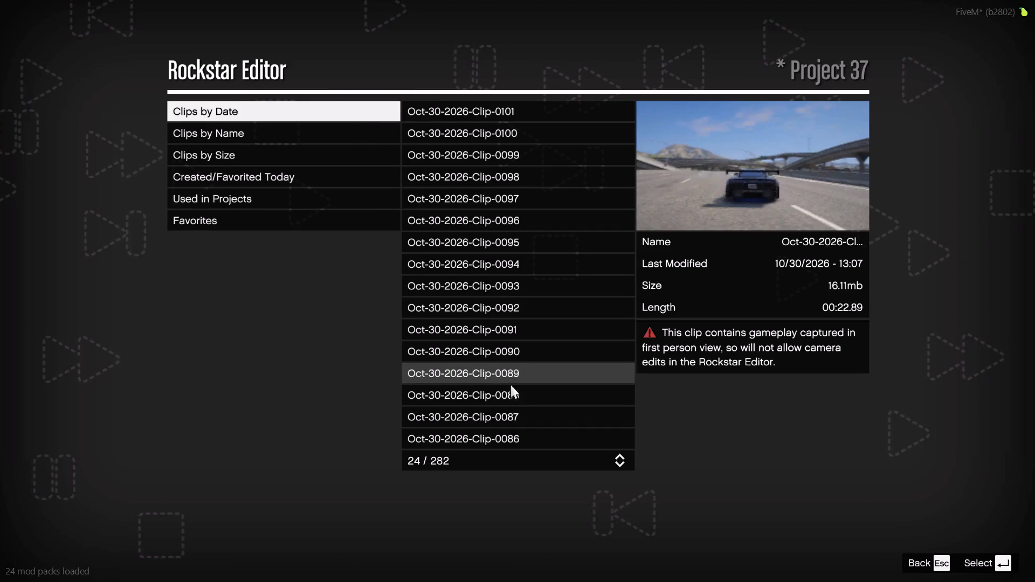
pyautogui.click(527, 399)
pyautogui.press('Return')
pyautogui.press('Return')
# Add Oct-30-2026-Clip-0087 at the start of the project timeline.
pyautogui.press('Escape')
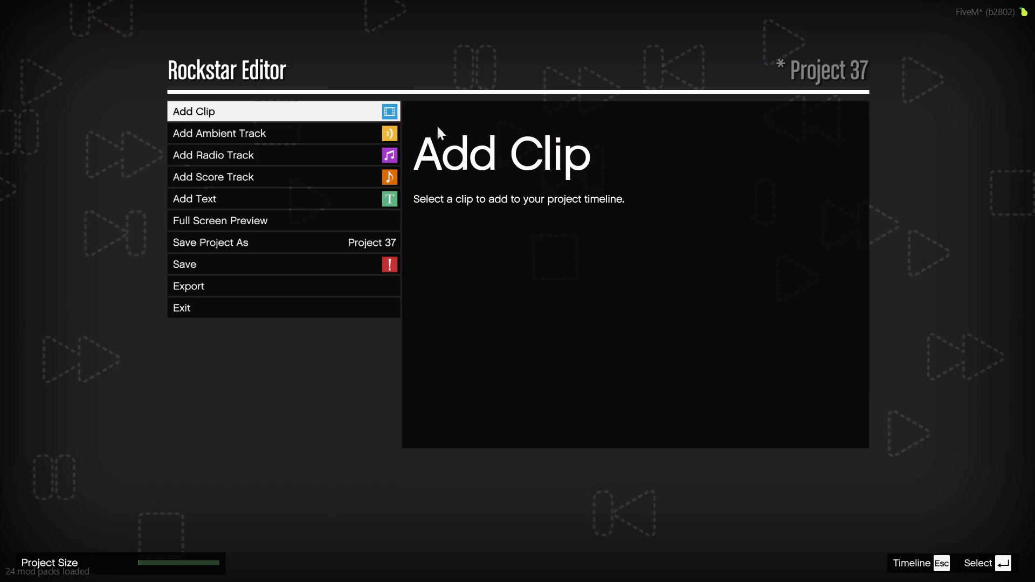
pyautogui.click(389, 112)
pyautogui.click(510, 411)
pyautogui.press('Return')
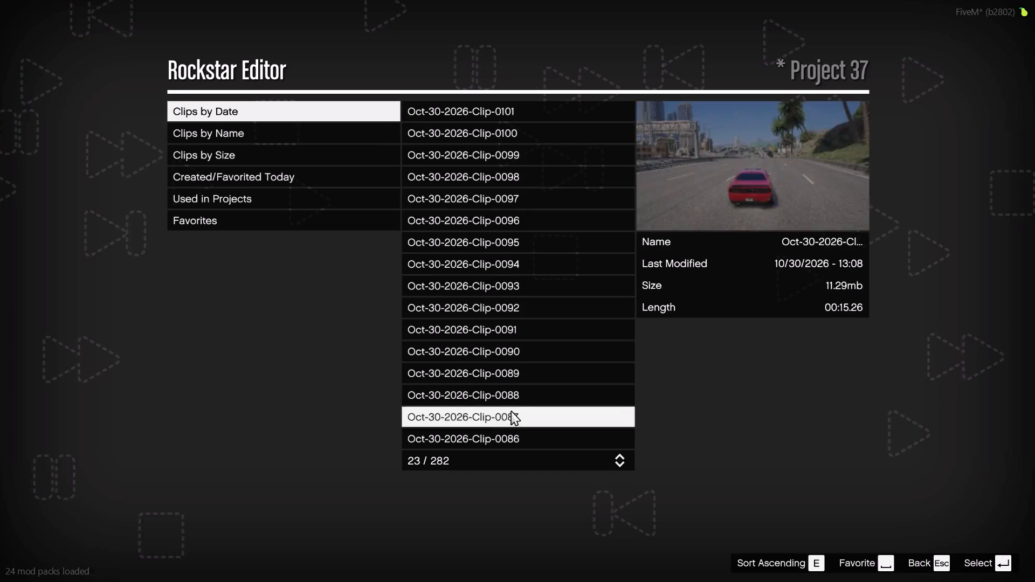
pyautogui.press('Return')
# Add Oct-30-2026-Clip-0086 at the start of the project timeline.
pyautogui.press('Escape')
pyautogui.click(358, 110)
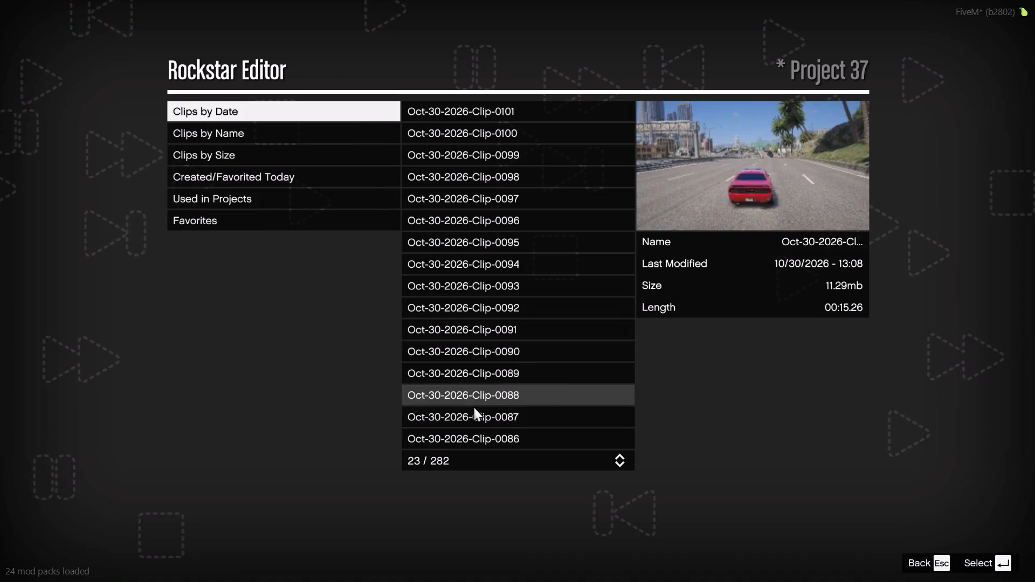
pyautogui.click(488, 444)
pyautogui.press('Return')
pyautogui.press('Return')
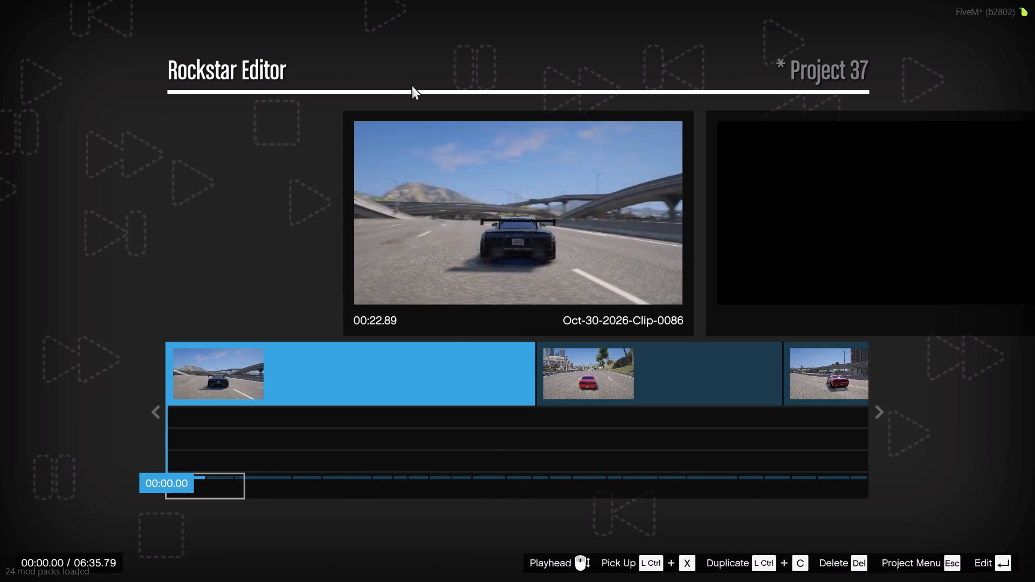
# Add Oct-30-2026-Clip-0085 at the start of the project timeline.
pyautogui.press('Escape')
pyautogui.click(370, 102)
pyautogui.click(499, 436)
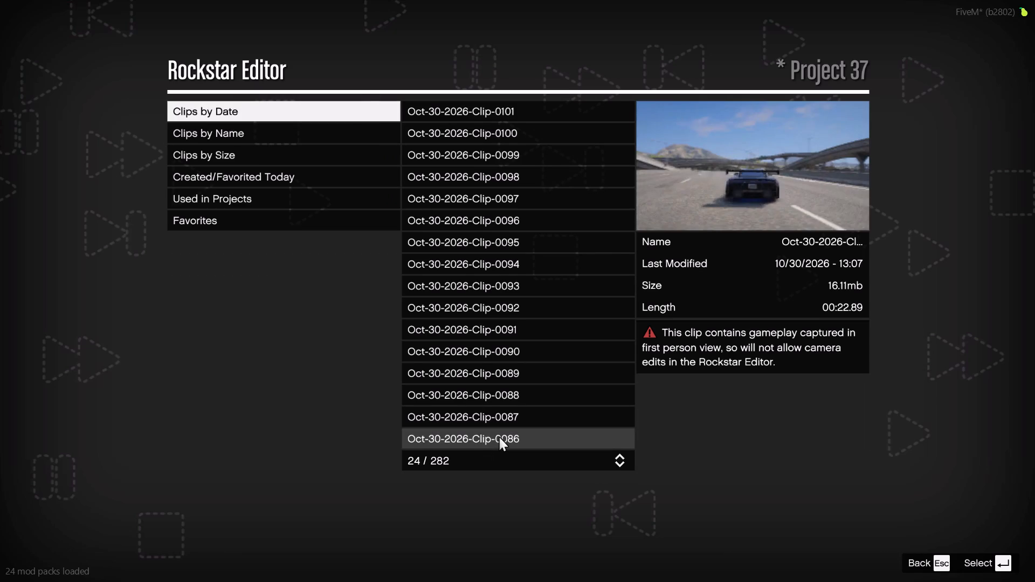
pyautogui.press('Down')
pyautogui.press('Return')
pyautogui.press('Return')
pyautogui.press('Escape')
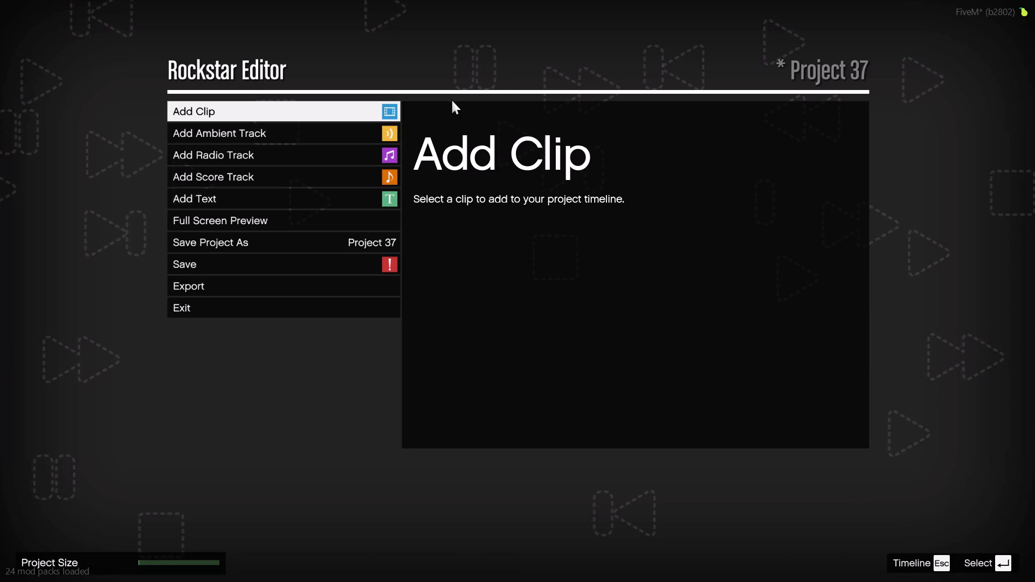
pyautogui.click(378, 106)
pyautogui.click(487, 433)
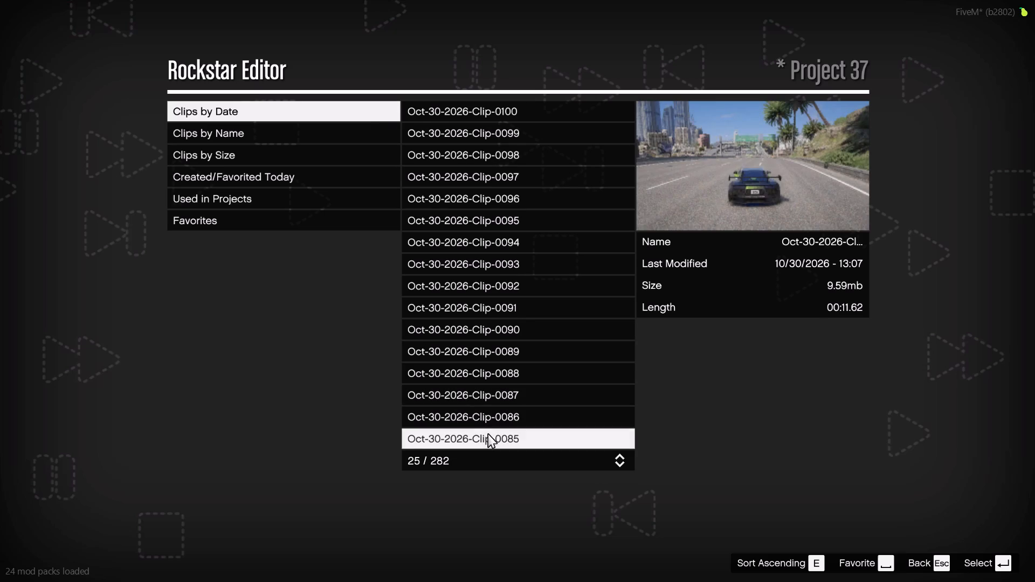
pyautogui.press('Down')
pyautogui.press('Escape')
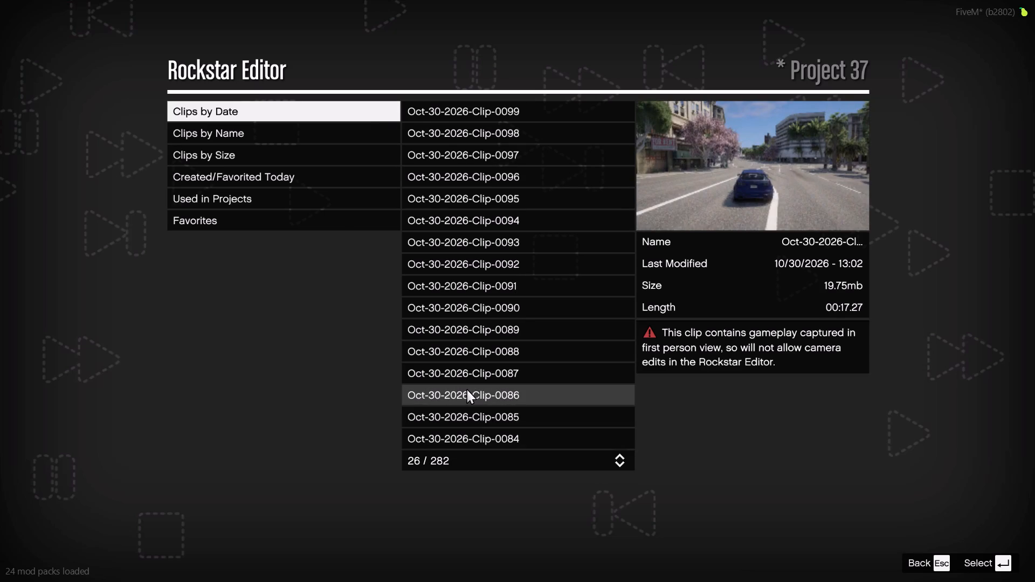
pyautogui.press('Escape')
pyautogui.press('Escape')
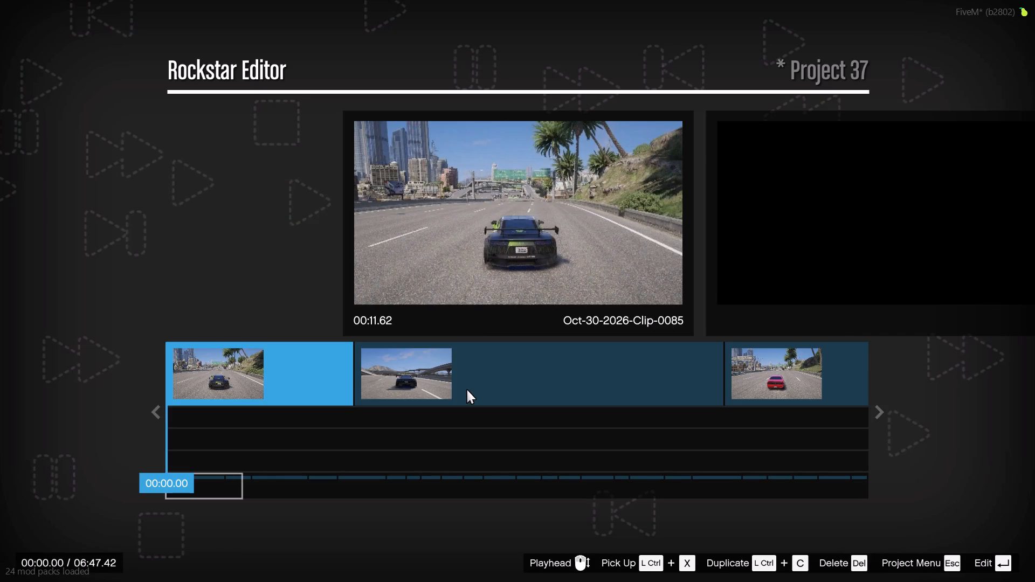
# Open Oct-30-2026-Clip-0085 for editing and bring up the settings of its start marker.
pyautogui.press('Return')
pyautogui.press('Return')
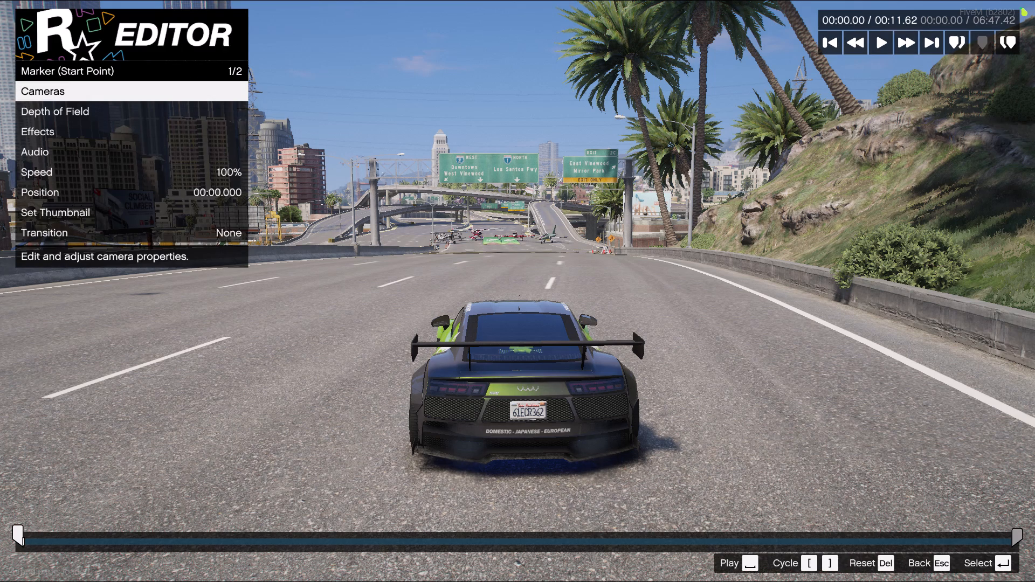
# Set the saturation effect of the clip's start marker to 7.
pyautogui.press('Down')
pyautogui.press('Down')
pyautogui.press('Return')
pyautogui.press('Down')
pyautogui.press('Right')
pyautogui.press('Right')
pyautogui.press('Right')
pyautogui.press('Right')
pyautogui.press('Right')
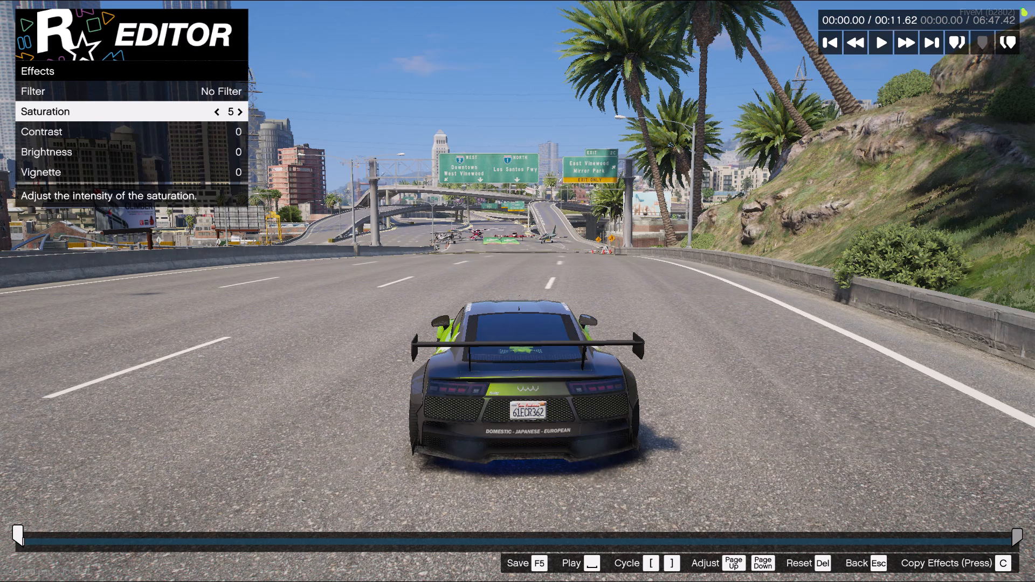
pyautogui.press('Left')
pyautogui.press('Right')
pyautogui.press('Right')
pyautogui.press('Right')
pyautogui.press('Right')
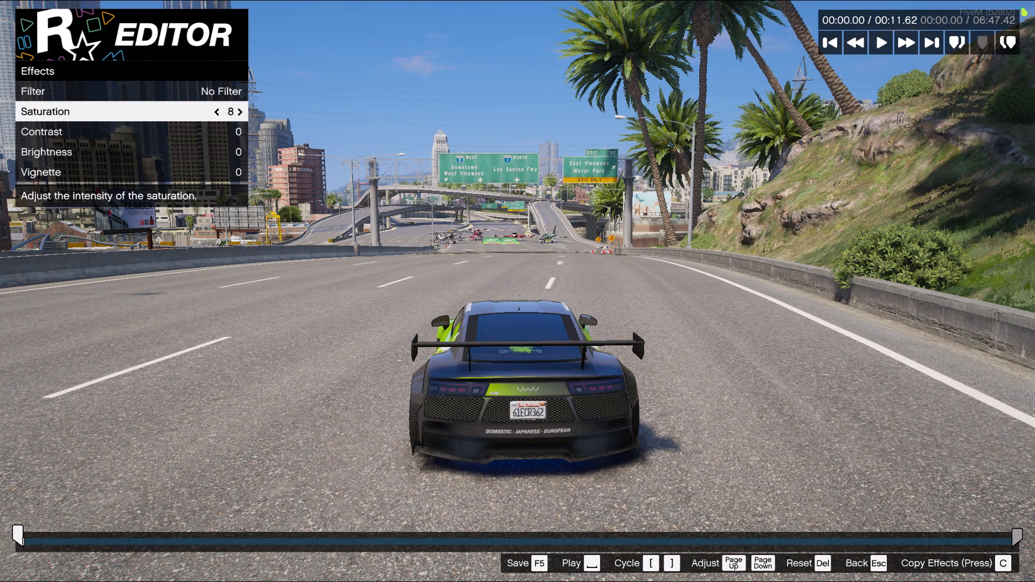
pyautogui.press('Left')
# Set the contrast effect of the first clip's start marker to 1.
pyautogui.press('Down')
pyautogui.press('Right')
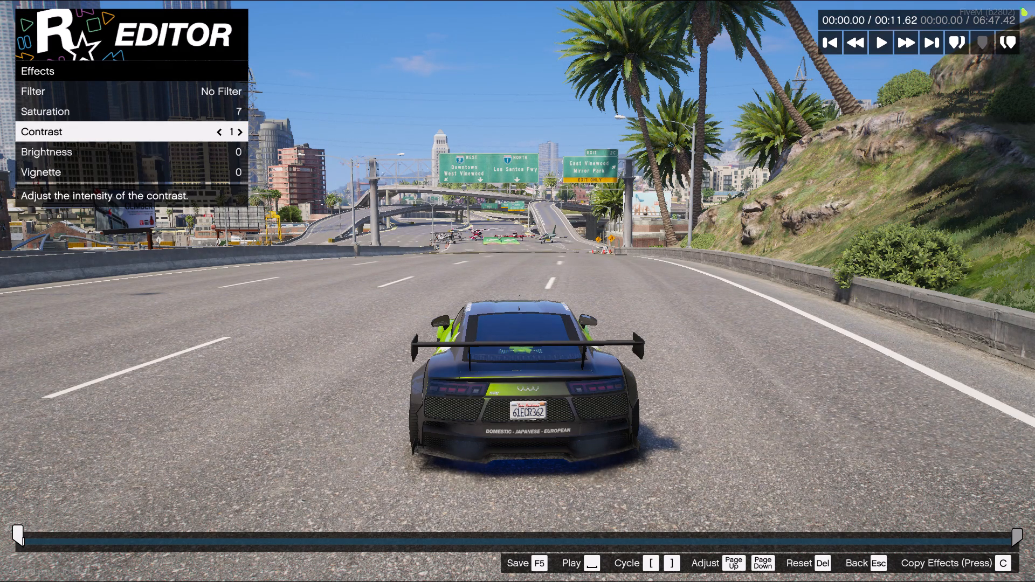
pyautogui.press('Left')
pyautogui.press('Right')
pyautogui.press('BackSpace')
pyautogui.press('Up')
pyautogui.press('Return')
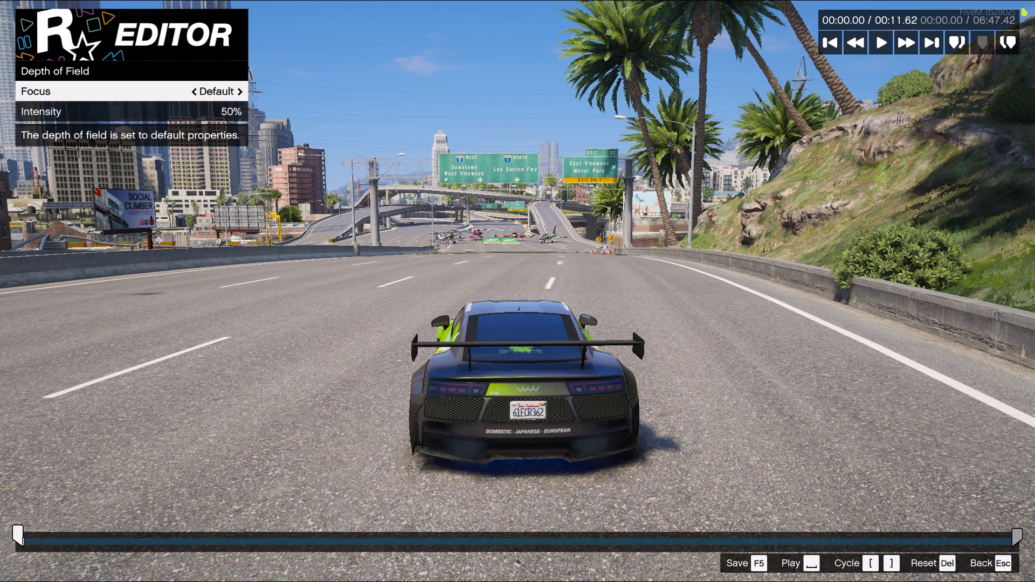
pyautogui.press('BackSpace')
# Switch the start marker's camera type to Free Camera and set Move with Target to Player.
pyautogui.press('Up')
pyautogui.press('Return')
pyautogui.press('Right')
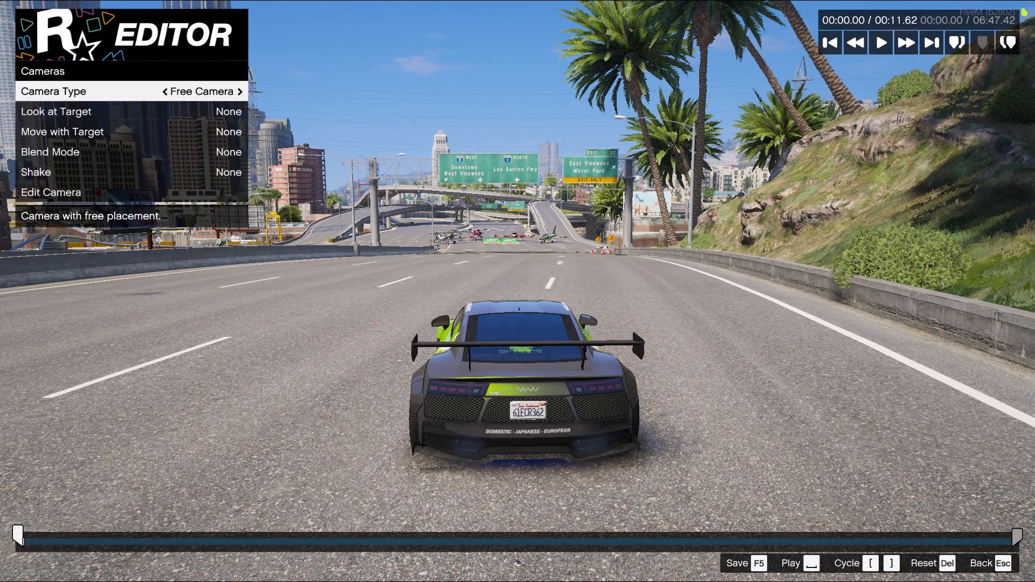
pyautogui.press('Down')
pyautogui.press('Down')
pyautogui.press('Right')
# Edit the free camera of the start marker, zooming it out for a wider view around the car.
pyautogui.press('Down')
pyautogui.press('Down')
pyautogui.press('Down')
pyautogui.press('Down')
pyautogui.press('Return')
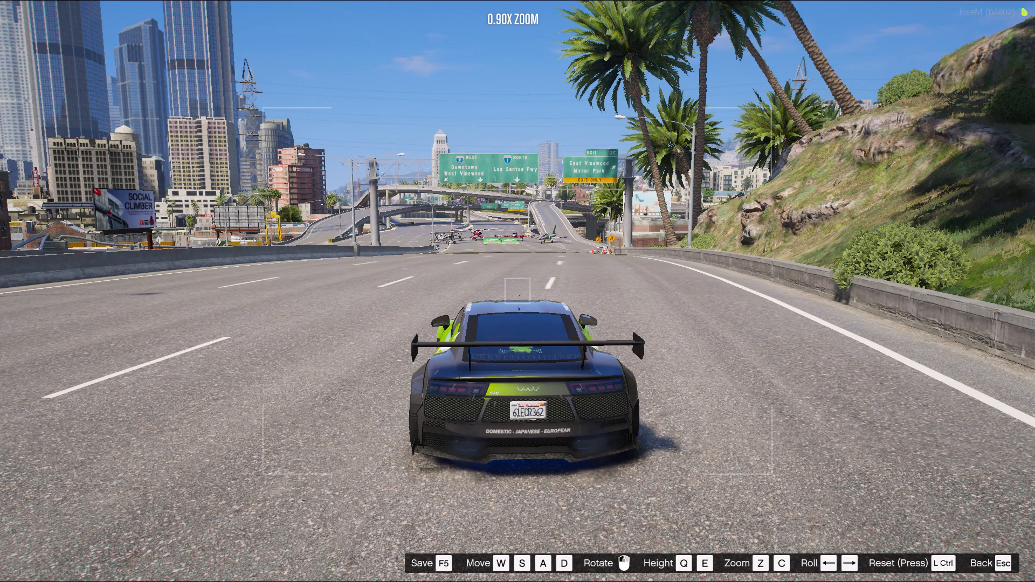
pyautogui.hotkey('ctrl', 'z')
pyautogui.hotkey('ctrl', 'z')
pyautogui.hotkey('ctrl', 'z')
pyautogui.hotkey('ctrl', 'z')
pyautogui.hotkey('ctrl', 'z')
pyautogui.hotkey('ctrl', 'z')
pyautogui.hotkey('ctrl', 'z')
pyautogui.hotkey('ctrl', 'z')
pyautogui.press('Escape')
# Play back the clip with its new camera and save the project.
pyautogui.press('space')
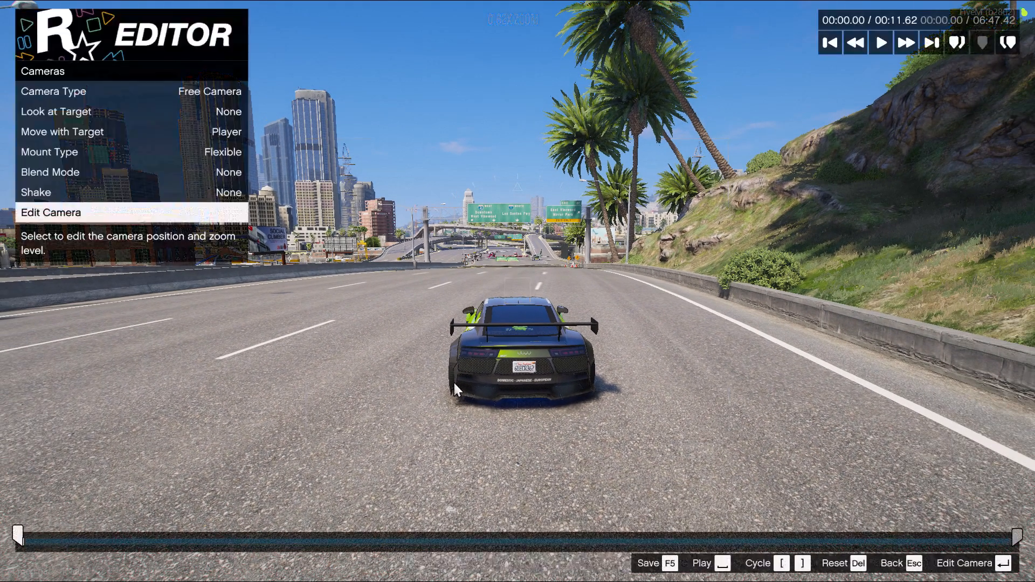
pyautogui.press('F5')
pyautogui.press('F5')
pyautogui.press('F5')
pyautogui.press('F5')
pyautogui.press('F5')
pyautogui.press('F5')
pyautogui.press('F5')
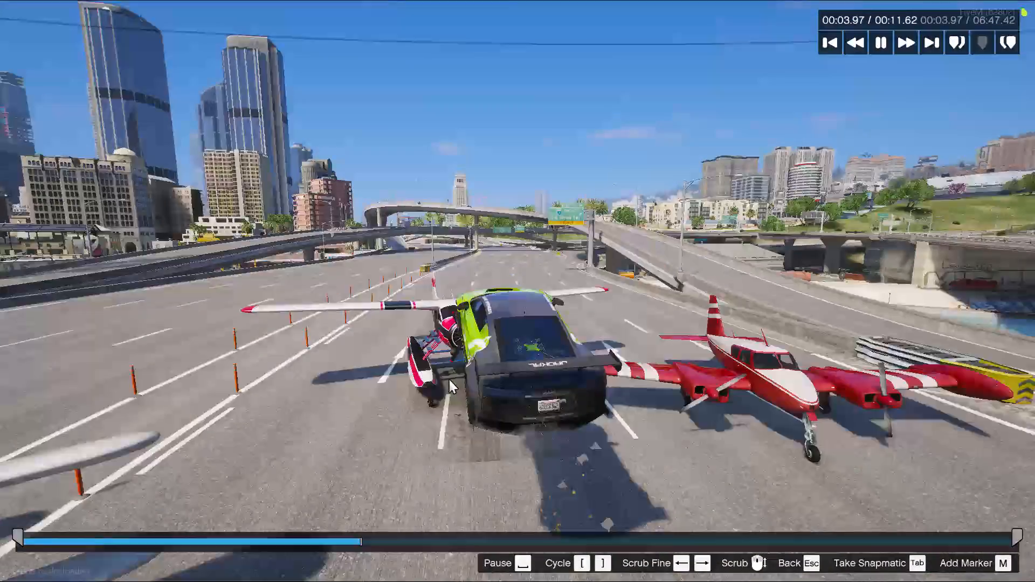
# Return to the timeline, open the second clip for editing and bring up the settings of its start marker.
pyautogui.press('Escape')
pyautogui.press('Escape')
pyautogui.press('Escape')
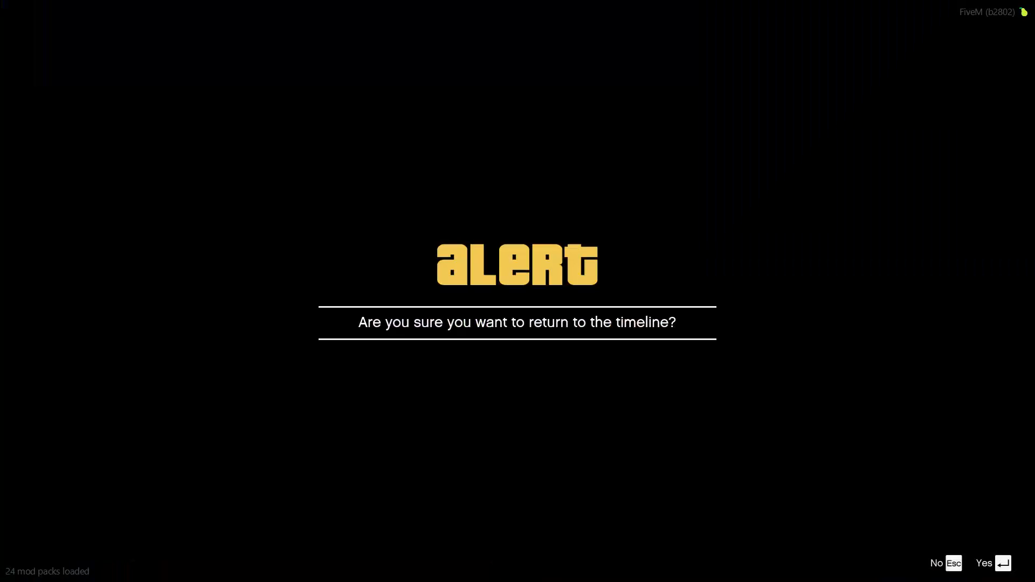
pyautogui.press('Return')
pyautogui.press('Right')
pyautogui.press('Return')
pyautogui.press('Return')
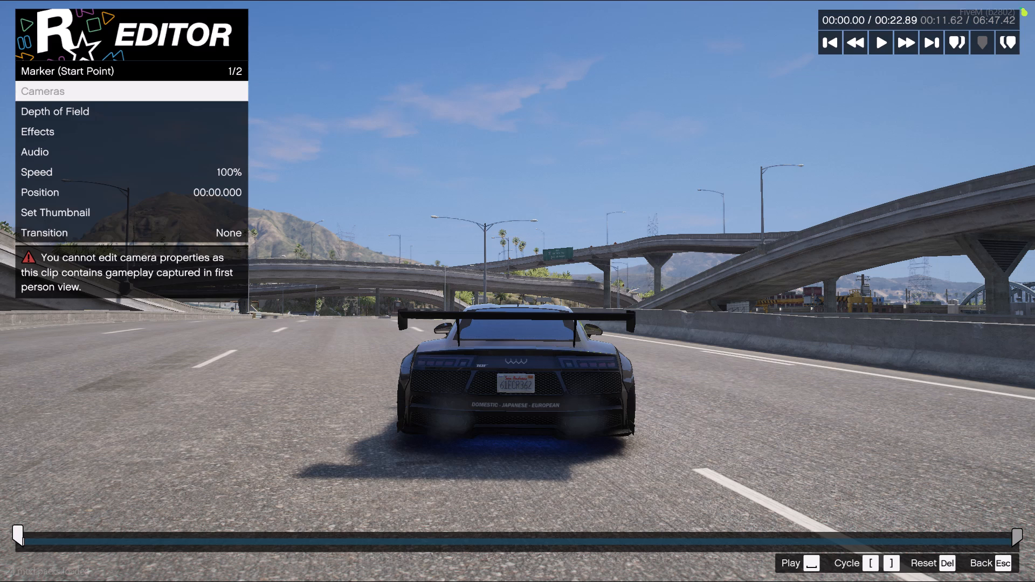
# Set the saturation effect of the second clip's start marker to 6.
pyautogui.press('Down')
pyautogui.press('Down')
pyautogui.press('Return')
pyautogui.press('Down')
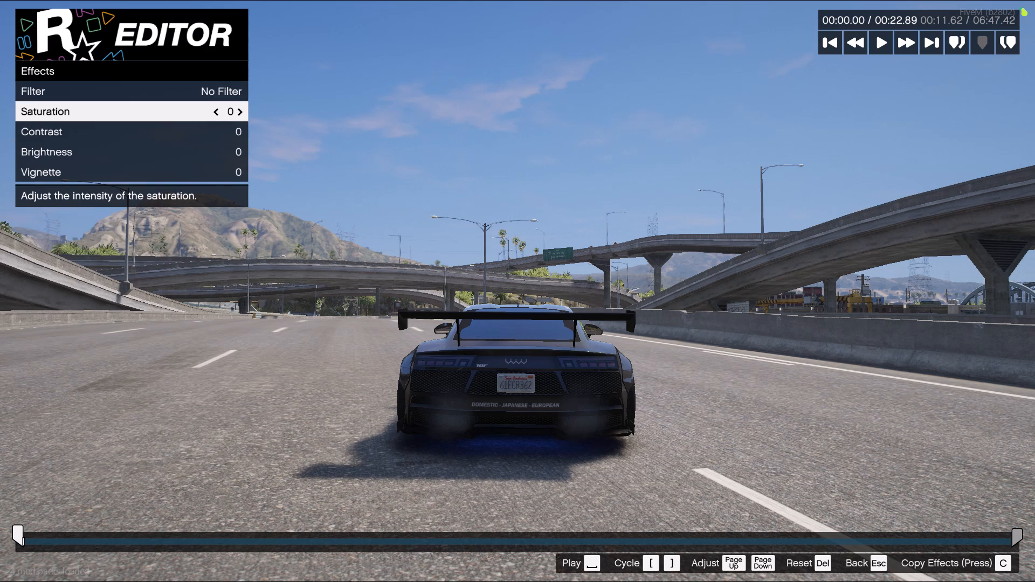
pyautogui.press('Right')
pyautogui.press('Right')
pyautogui.press('Right')
pyautogui.press('Right')
pyautogui.press('Right')
pyautogui.press('Right')
pyautogui.press('Right')
pyautogui.press('Right')
pyautogui.press('Right')
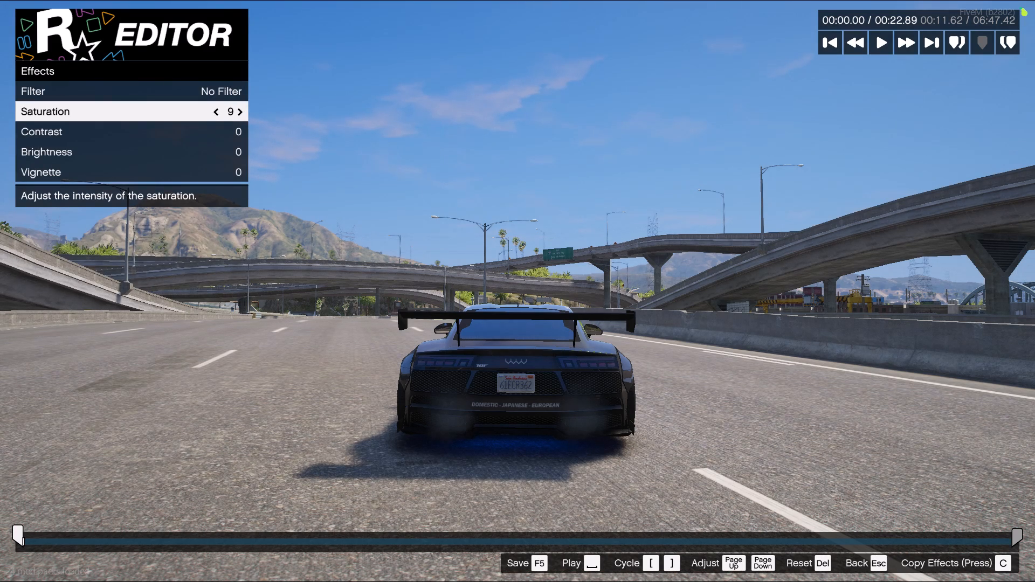
pyautogui.press('Left')
pyautogui.press('Left')
pyautogui.press('Left')
# Set the contrast effect of the second clip's start marker to 1.
pyautogui.press('Down')
pyautogui.press('Right')
pyautogui.press('Right')
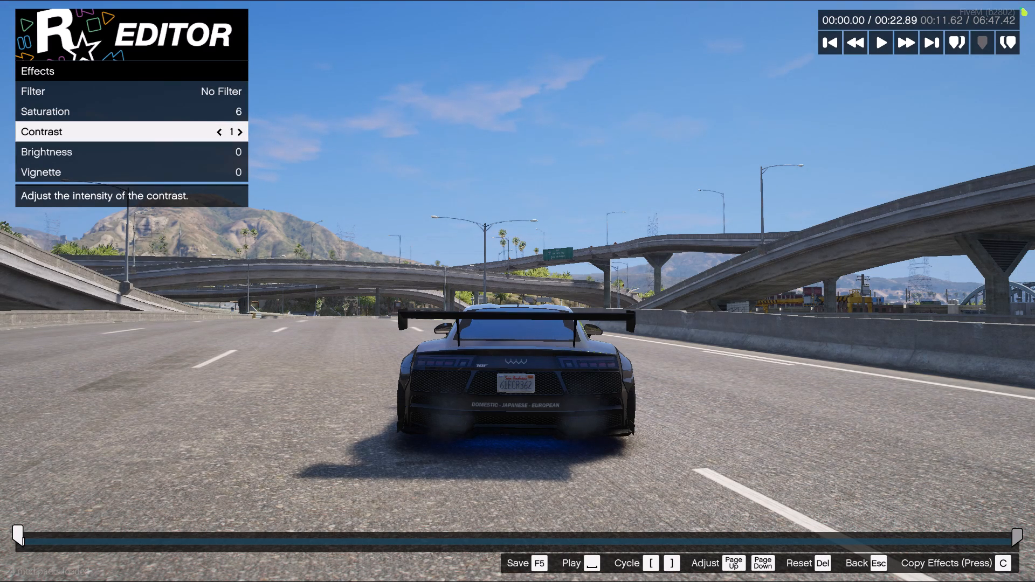
pyautogui.press('Left')
pyautogui.press('BackSpace')
# Open the start marker's depth of field settings and save the project.
pyautogui.press('Up')
pyautogui.press('Return')
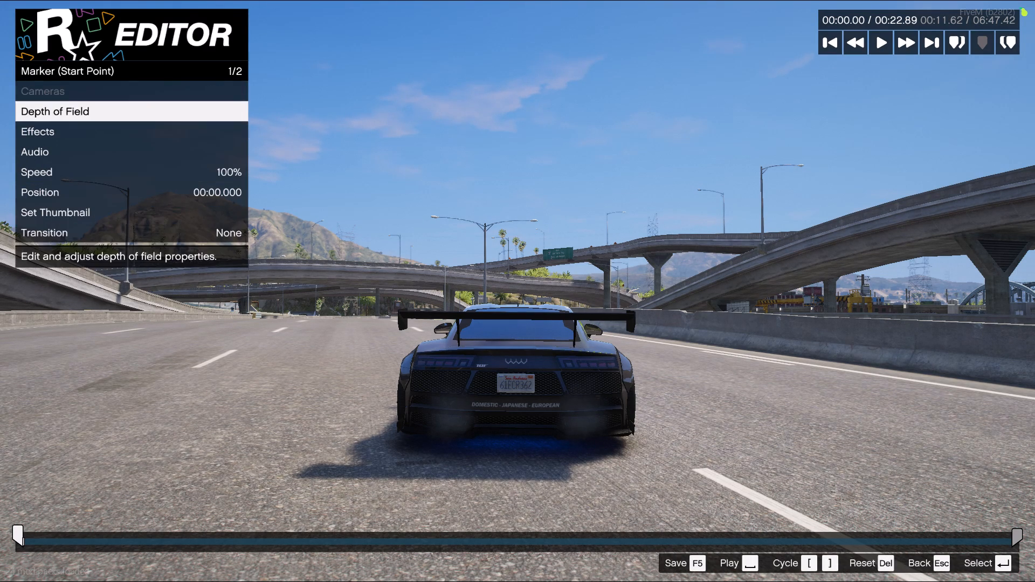
pyautogui.press('F5')
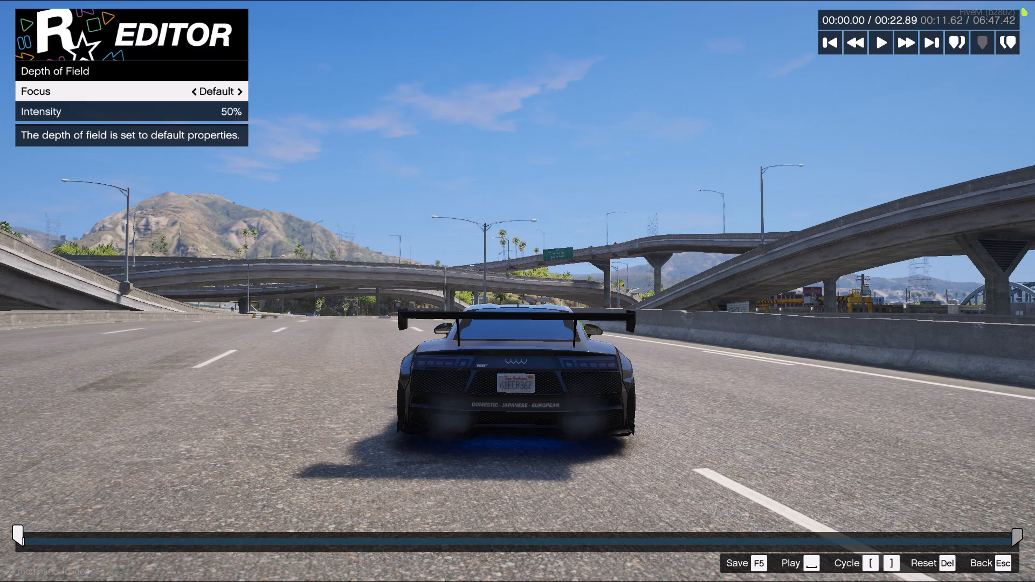
pyautogui.press('F5')
pyautogui.press('F5')
pyautogui.press('F5')
# Return to the timeline, open the third clip for editing and bring up the settings of its start marker.
pyautogui.press('Escape')
pyautogui.press('Escape')
pyautogui.press('Escape')
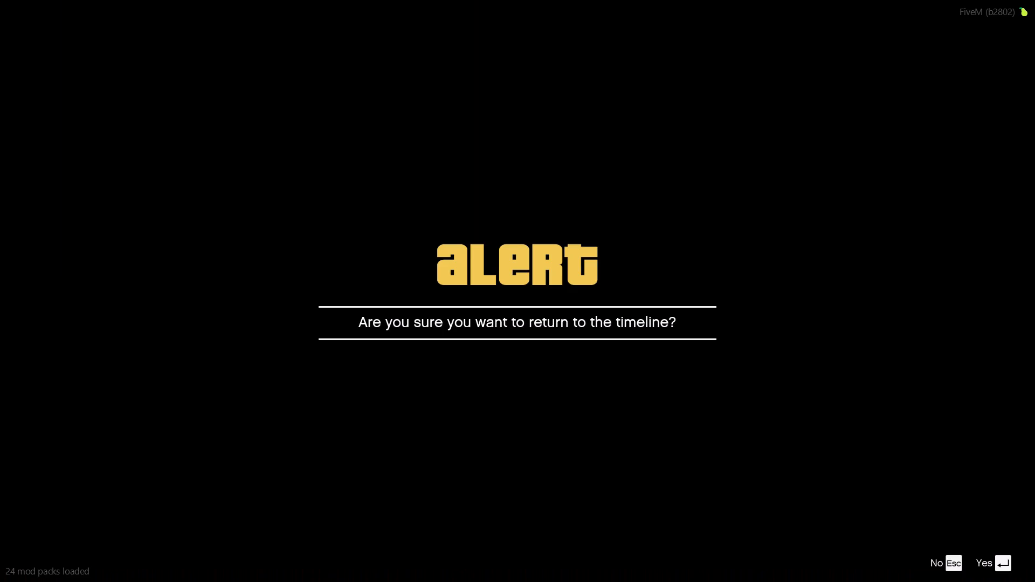
pyautogui.press('Return')
pyautogui.press('Right')
pyautogui.press('Return')
pyautogui.press('Return')
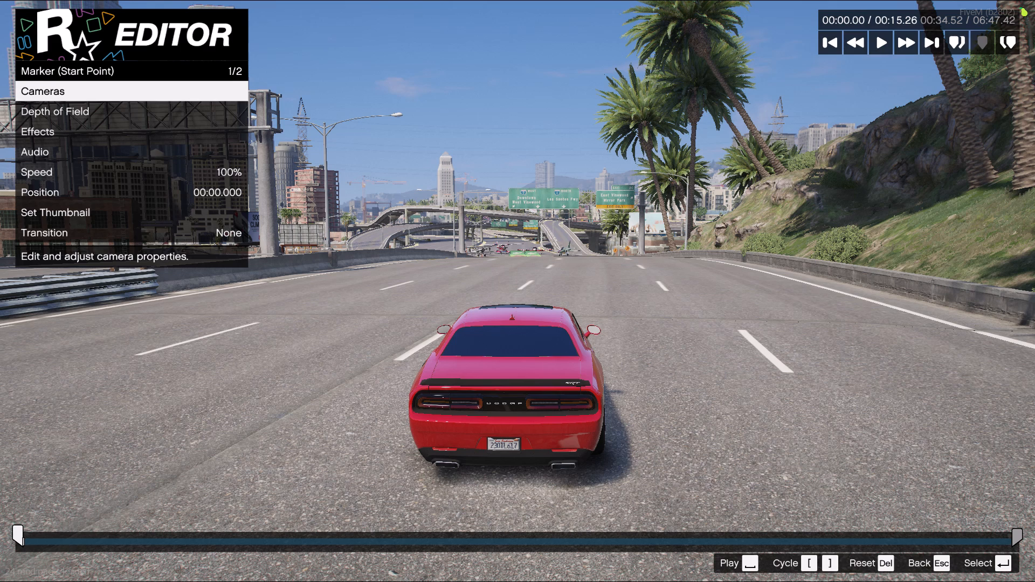
# Set the saturation effect of the third clip's start marker to 8.
pyautogui.press('Down')
pyautogui.press('Down')
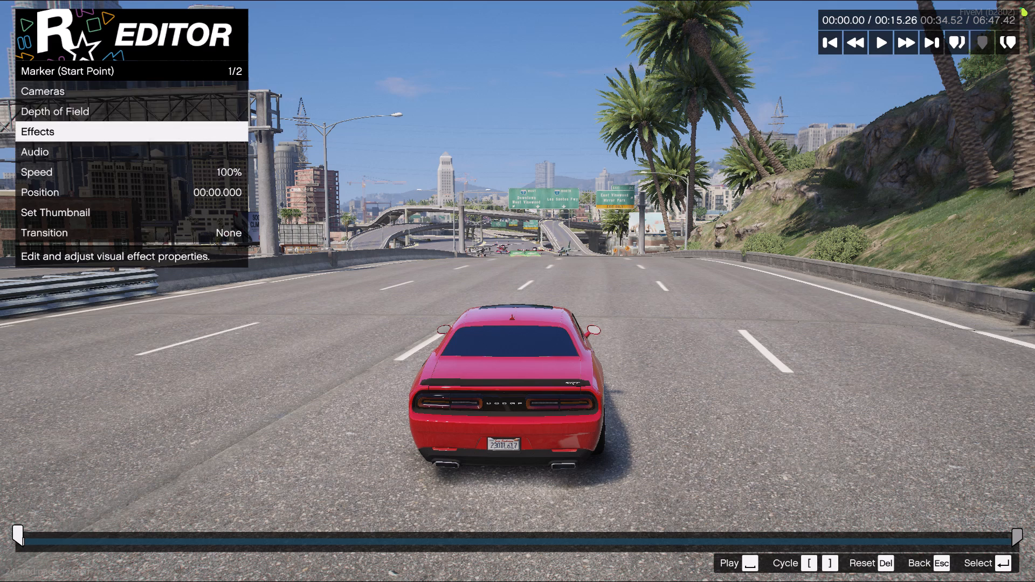
pyautogui.press('Return')
pyautogui.press('Down')
pyautogui.press('Right')
pyautogui.press('Right')
pyautogui.press('Right')
pyautogui.press('Right')
pyautogui.press('Right')
pyautogui.press('Right')
pyautogui.press('Right')
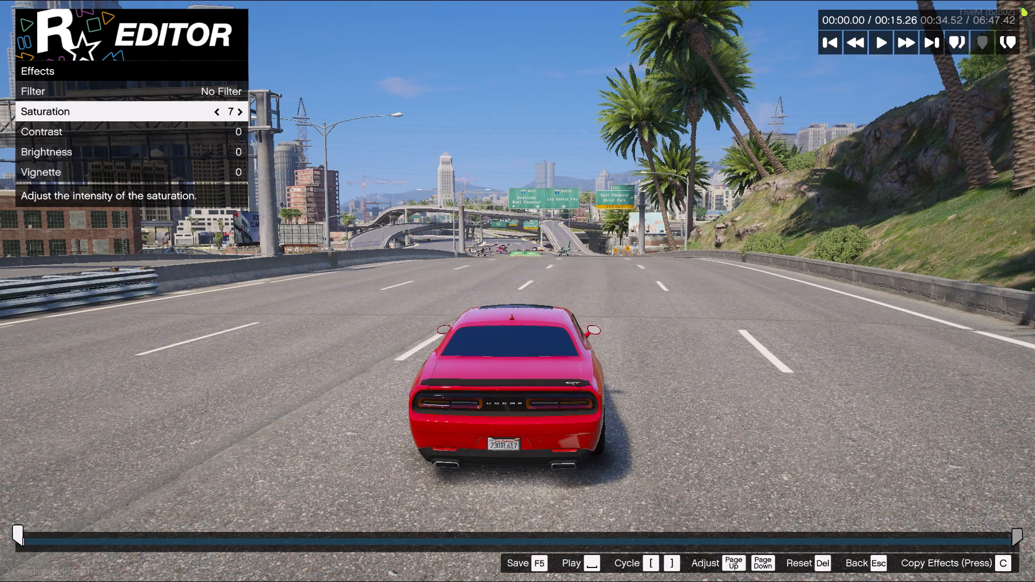
pyautogui.press('Right')
# Set the contrast effect of the third clip's start marker to 1.
pyautogui.press('Down')
pyautogui.press('Right')
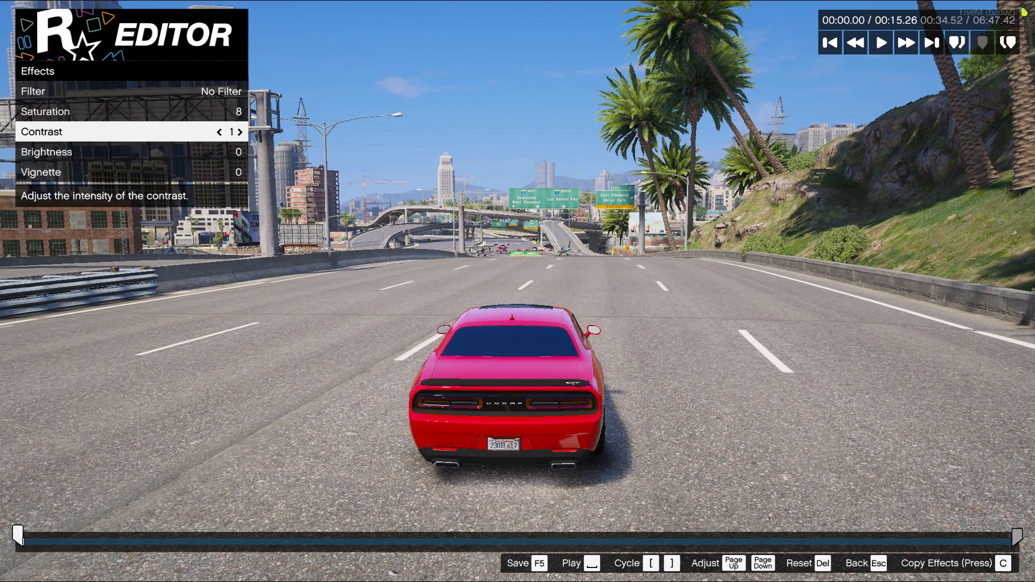
pyautogui.press('BackSpace')
# Set the depth of field focus of the start marker to Custom and save the project.
pyautogui.press('Up')
pyautogui.press('Return')
pyautogui.press('Right')
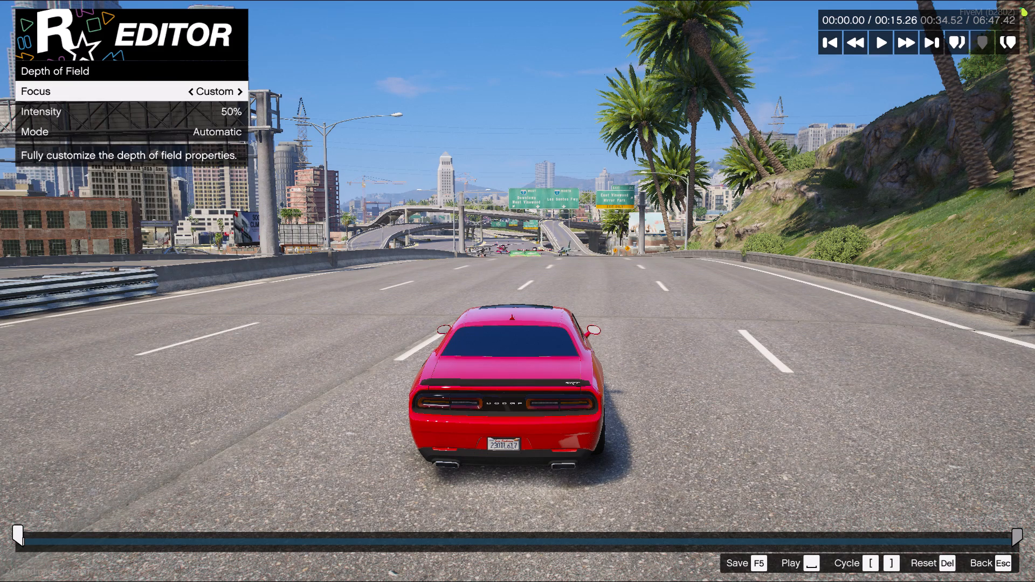
pyautogui.press('BackSpace')
pyautogui.press('F5')
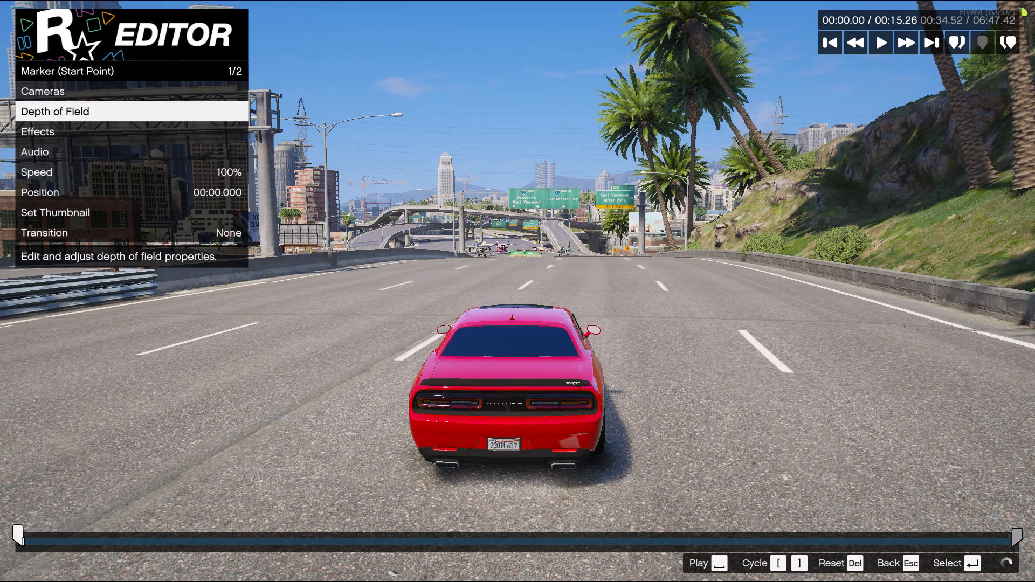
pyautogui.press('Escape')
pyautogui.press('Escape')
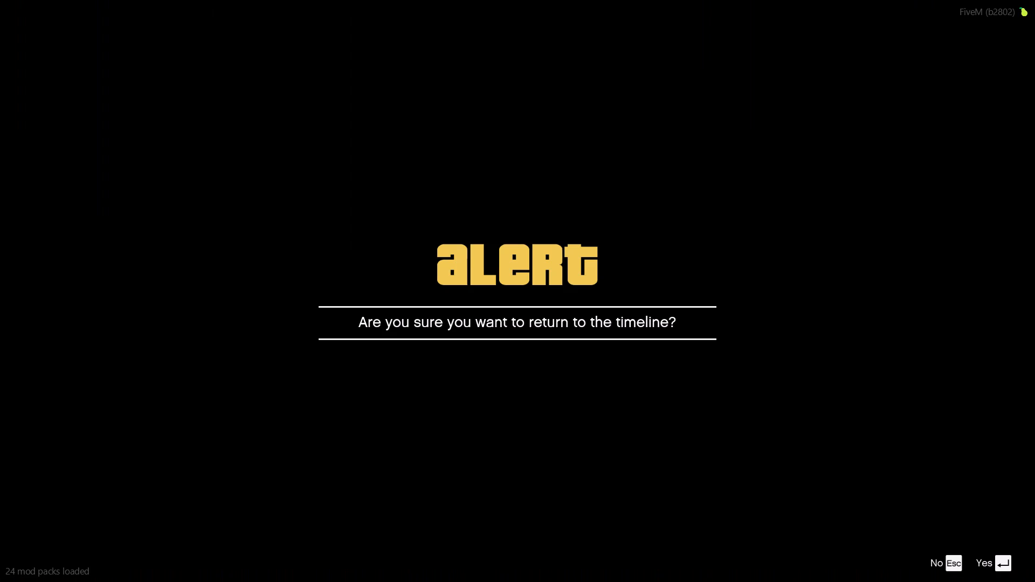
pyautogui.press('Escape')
# Reopen the start marker's settings, switch its camera to Free Camera and set Move with Target to Player.
pyautogui.press('m')
pyautogui.press('Return')
pyautogui.press('Right')
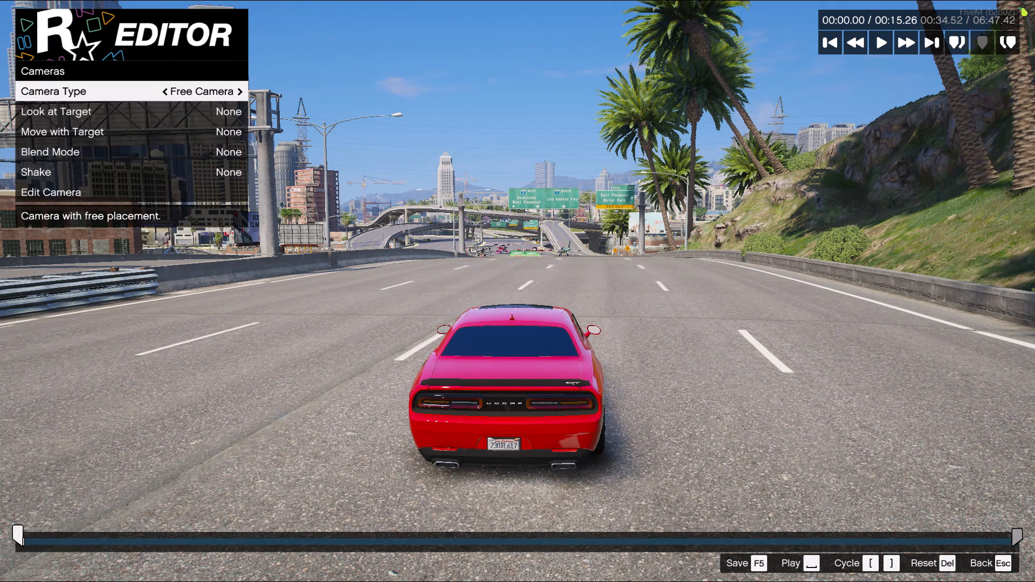
pyautogui.press('Down')
pyautogui.press('Down')
pyautogui.press('Right')
# Edit the third clip's free camera, zooming it out for a wider view around the red car.
pyautogui.press('Down')
pyautogui.press('Down')
pyautogui.press('Down')
pyautogui.press('Down')
pyautogui.press('Return')
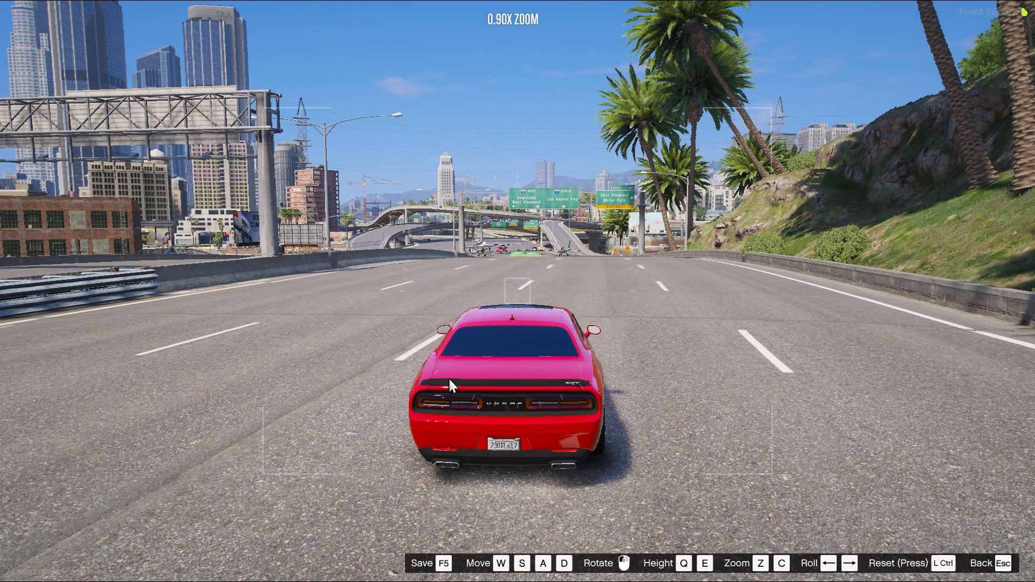
pyautogui.hotkey('ctrl', 'z')
pyautogui.hotkey('ctrl', 'z')
pyautogui.hotkey('ctrl', 'z')
pyautogui.hotkey('ctrl', 'z')
pyautogui.hotkey('ctrl', 'z')
pyautogui.hotkey('ctrl', 'z')
pyautogui.hotkey('ctrl', 'z')
pyautogui.hotkey('ctrl', 'z')
pyautogui.press('Escape')
# Play back the third clip with its new camera and save the project.
pyautogui.press('space')
pyautogui.press('F5')
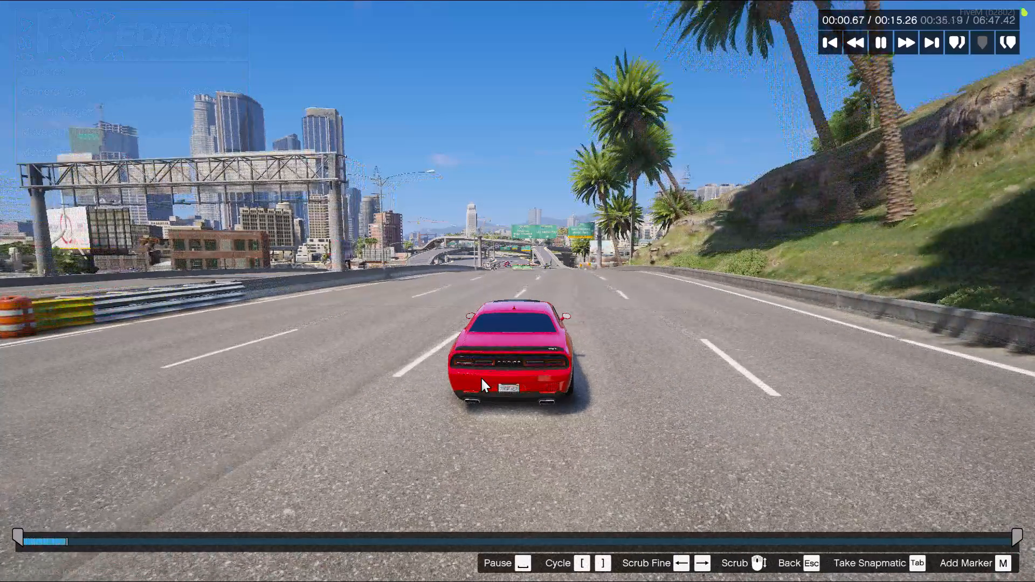
pyautogui.press('F5')
pyautogui.press('F5')
pyautogui.press('F5')
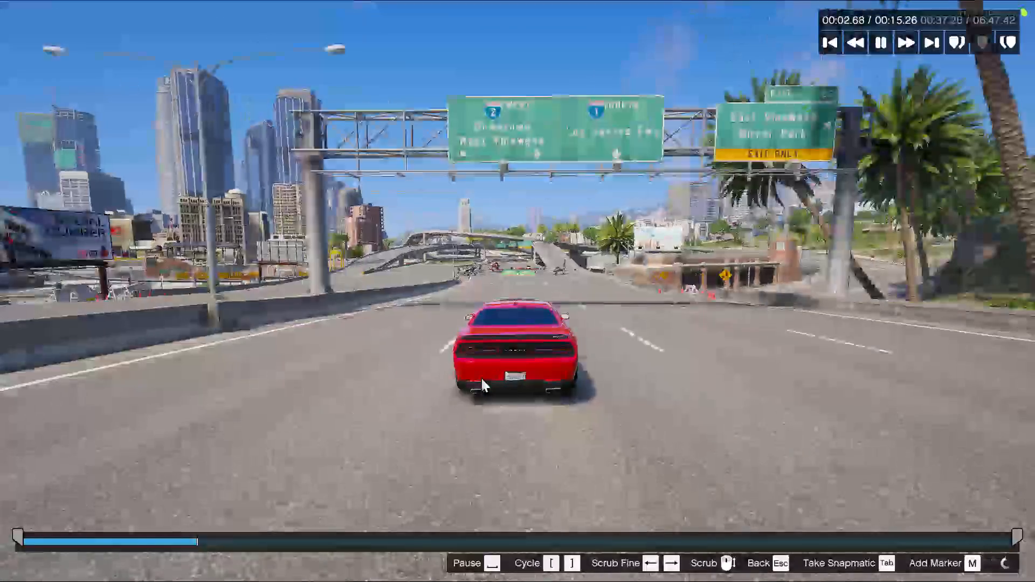
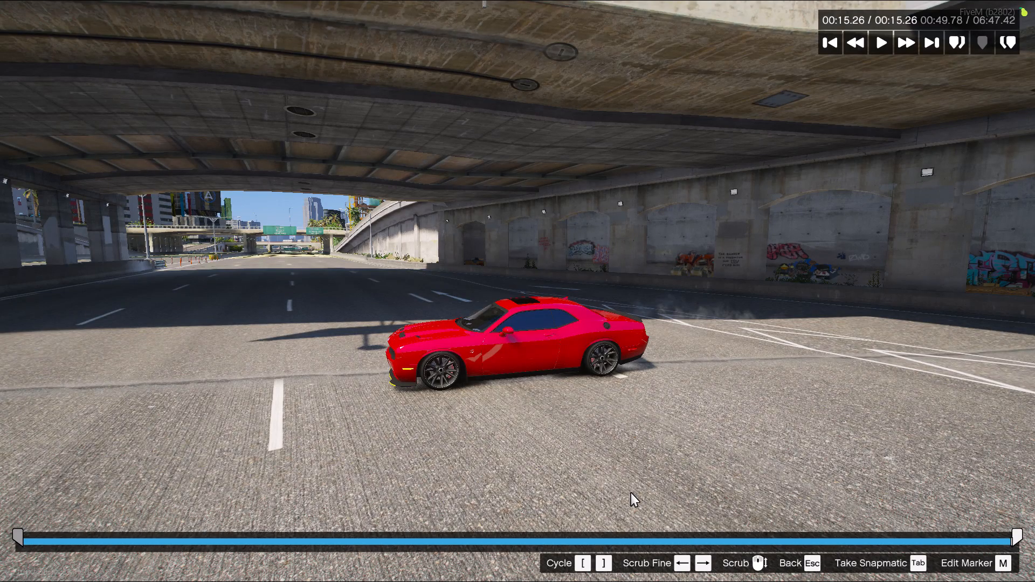
# Save the project and return from the third clip to the timeline.
pyautogui.press('F5')
pyautogui.press('Escape')
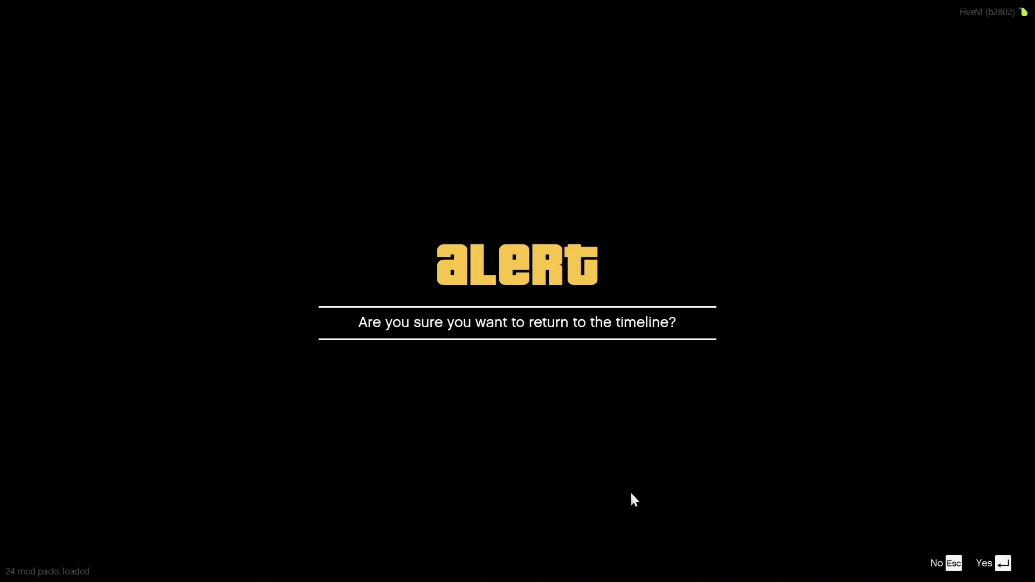
pyautogui.press('Return')
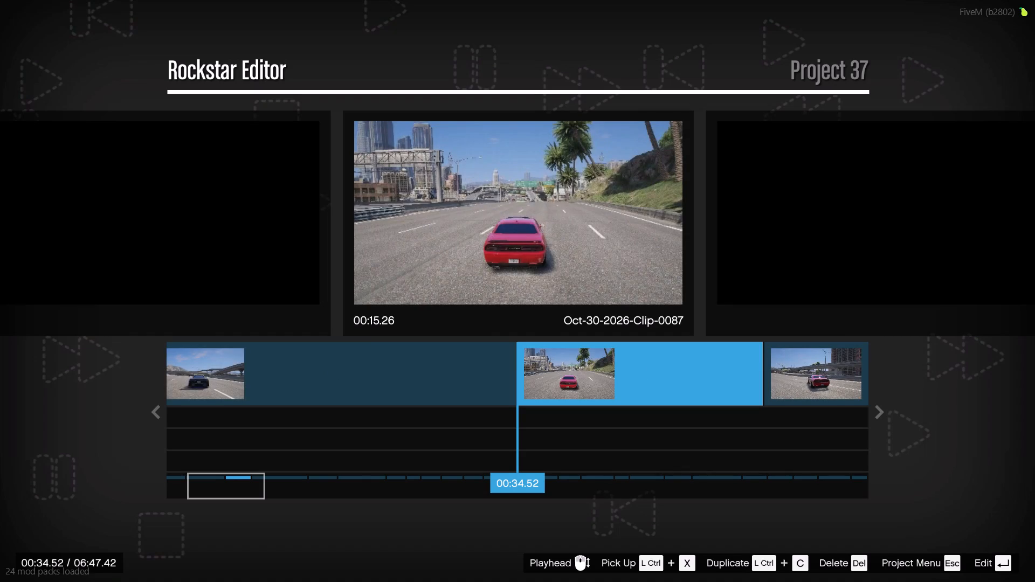
# Open Oct-30-2026-Clip-0088 for editing and set its start marker's saturation to 10 and contrast to 1.
pyautogui.press('Right')
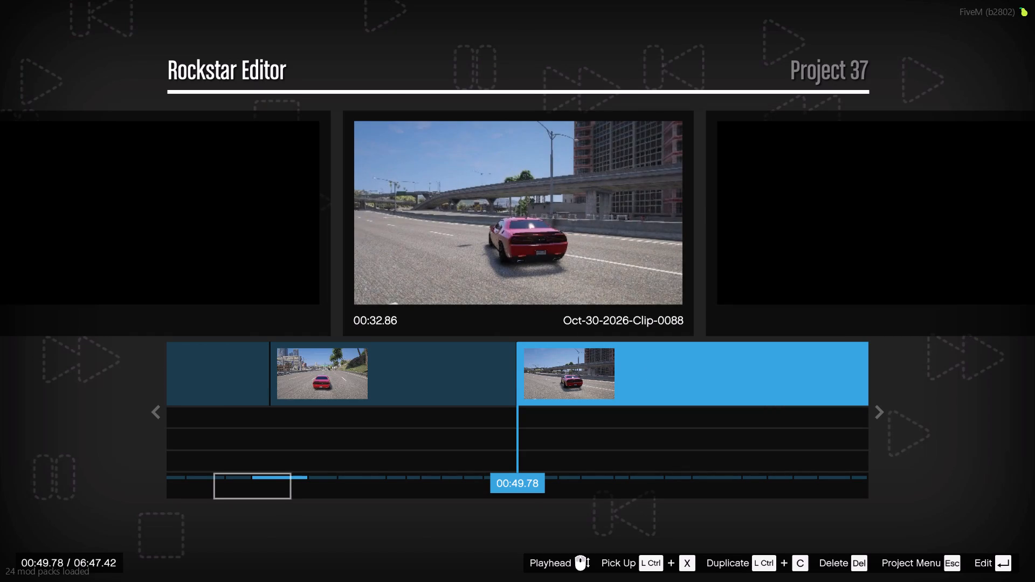
pyautogui.press('Return')
pyautogui.press('Return')
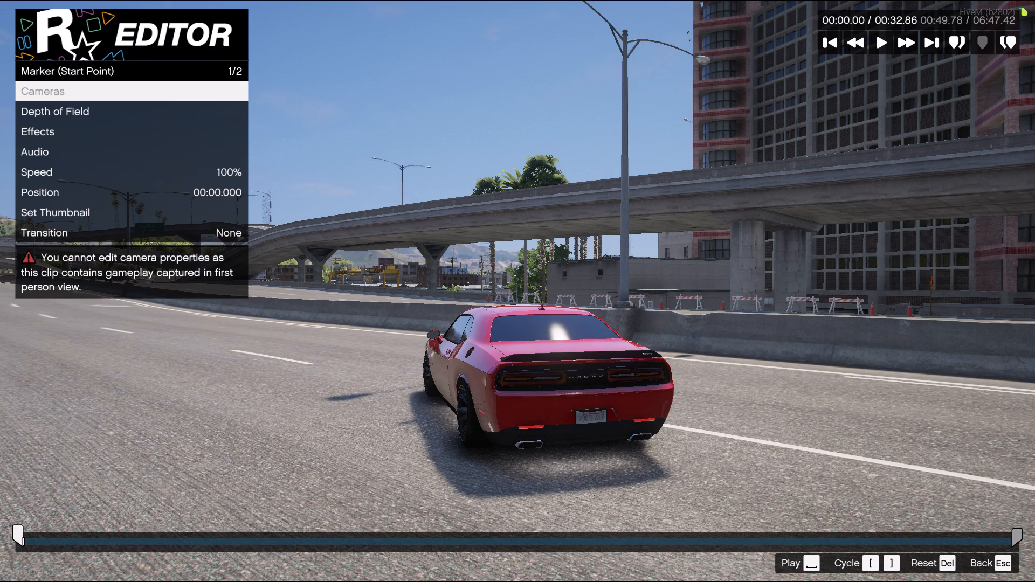
pyautogui.press('Down')
pyautogui.press('Down')
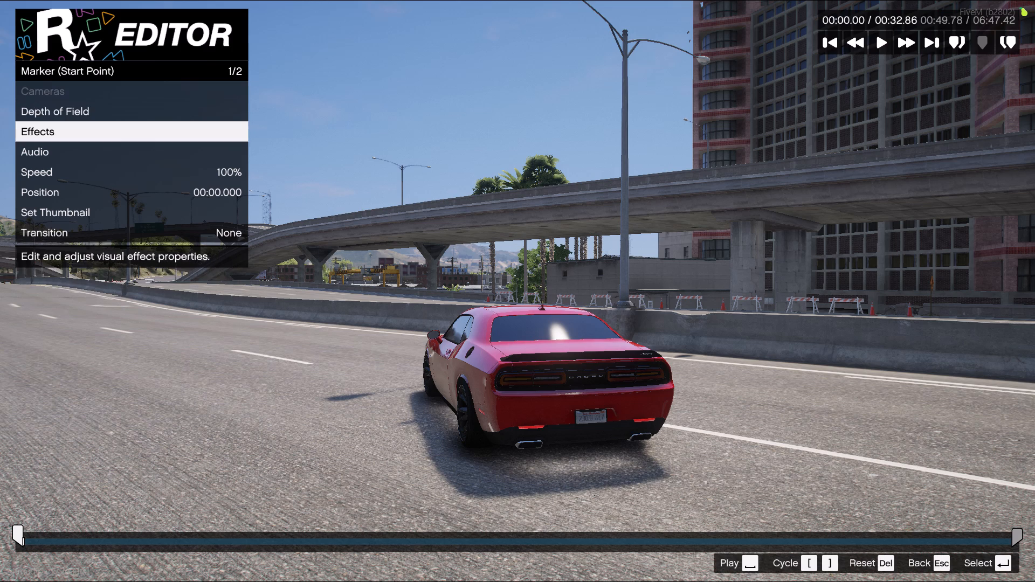
pyautogui.press('Return')
pyautogui.press('Down')
pyautogui.press('Right')
pyautogui.press('Right')
pyautogui.press('Right')
pyautogui.press('Right')
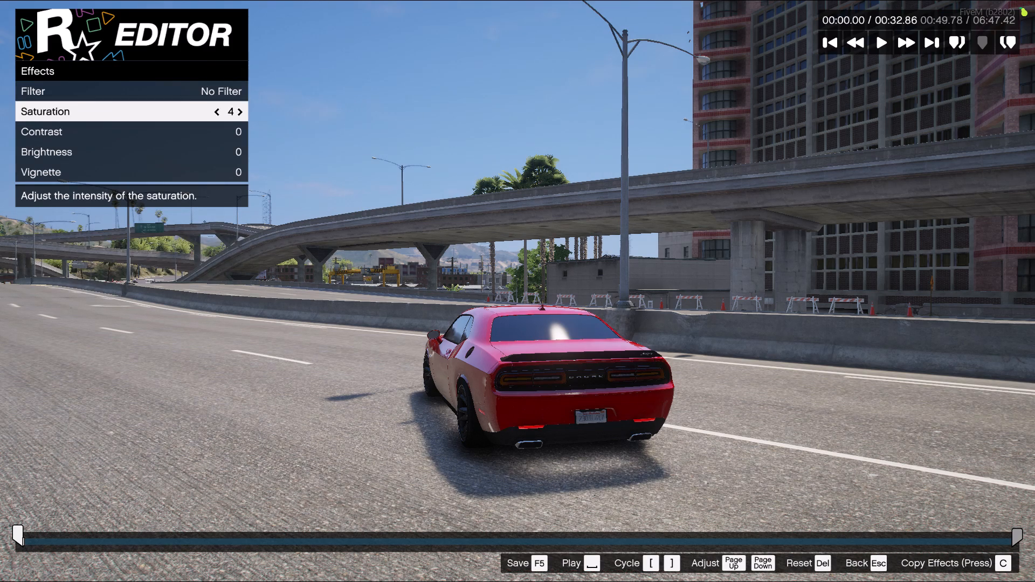
pyautogui.press('Right')
pyautogui.press('Right')
pyautogui.press('Right')
pyautogui.press('Right')
pyautogui.press('Right')
pyautogui.press('Right')
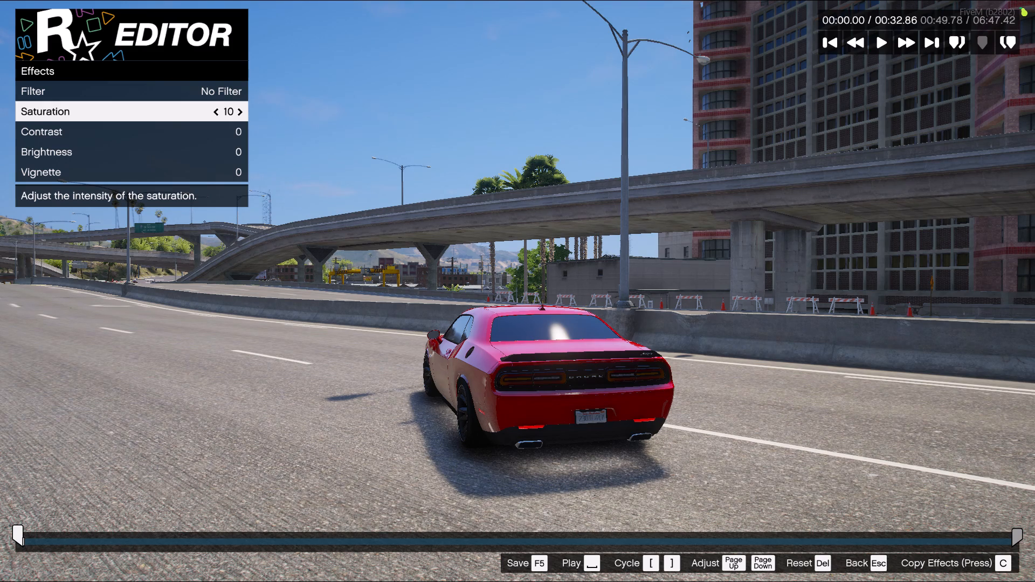
pyautogui.press('Down')
pyautogui.press('Right')
# Save the project and return to the timeline.
pyautogui.press('F5')
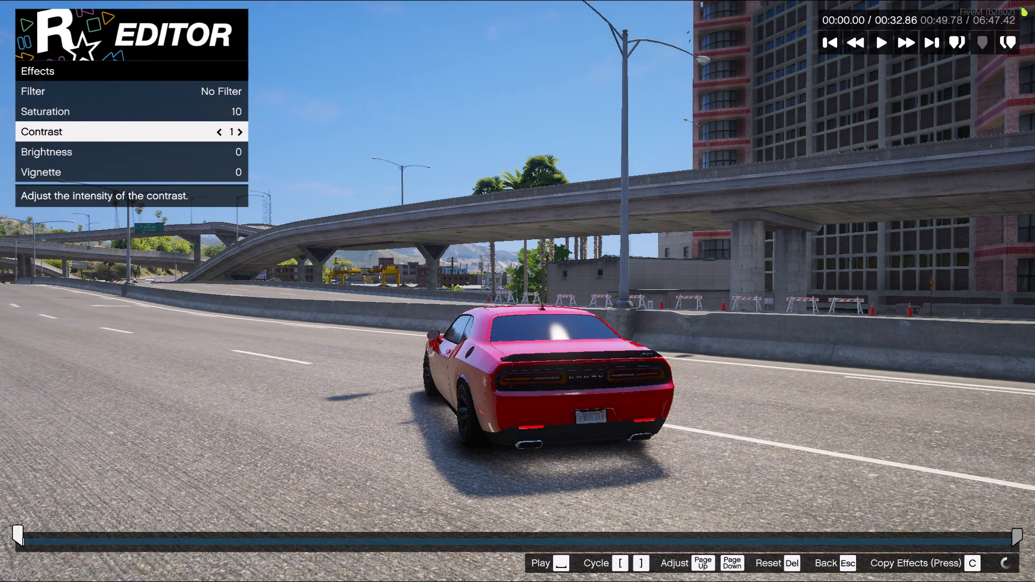
pyautogui.press('F5')
pyautogui.press('F5')
pyautogui.press('Escape')
pyautogui.press('Escape')
pyautogui.press('Escape')
pyautogui.press('Return')
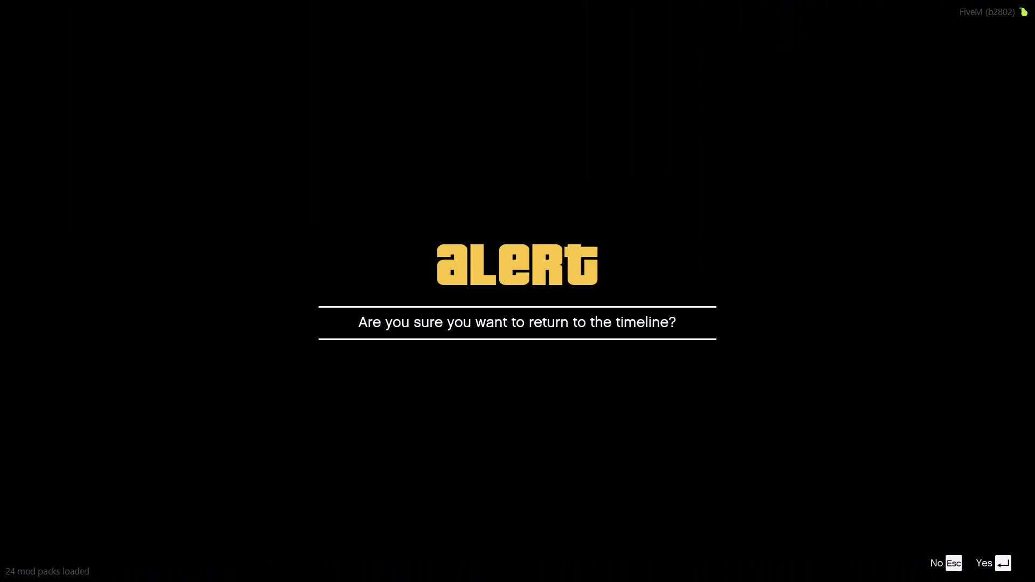
# Open the fifth clip for editing, raise its start marker's saturation and set the contrast to 1.
pyautogui.press('Right')
pyautogui.press('Return')
pyautogui.press('Return')
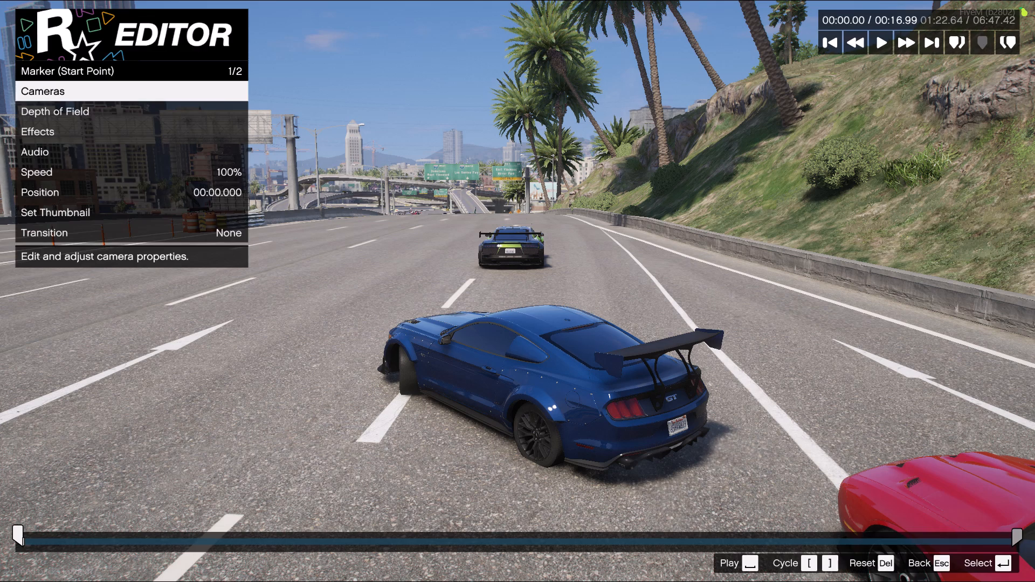
pyautogui.press('Down')
pyautogui.press('Down')
pyautogui.press('Return')
pyautogui.press('Down')
pyautogui.press('Right')
pyautogui.press('Right')
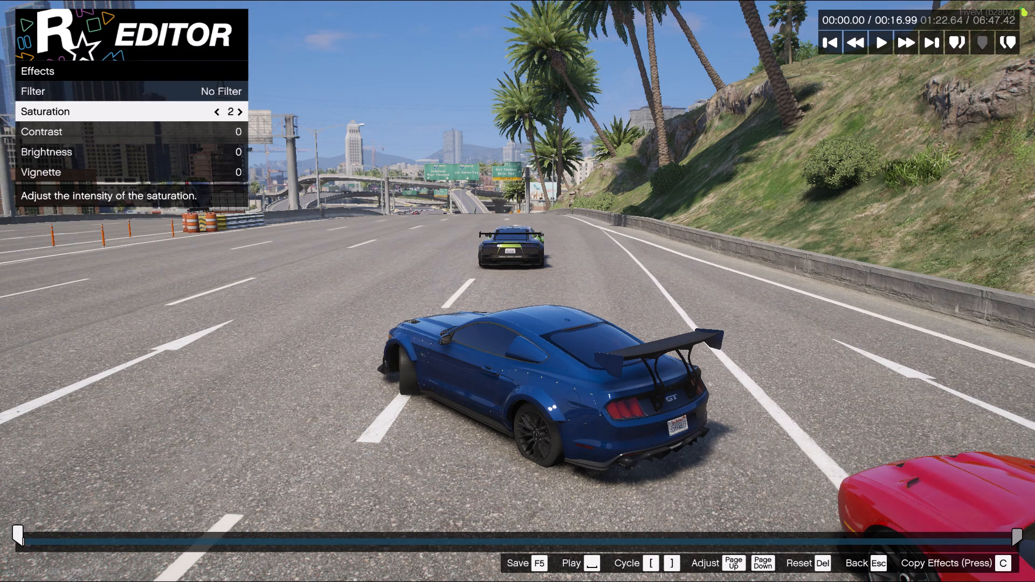
pyautogui.press('Right')
pyautogui.press('Right')
pyautogui.press('Right')
pyautogui.press('Right')
pyautogui.press('Right')
pyautogui.press('Right')
pyautogui.press('Right')
pyautogui.press('Left')
pyautogui.press('Left')
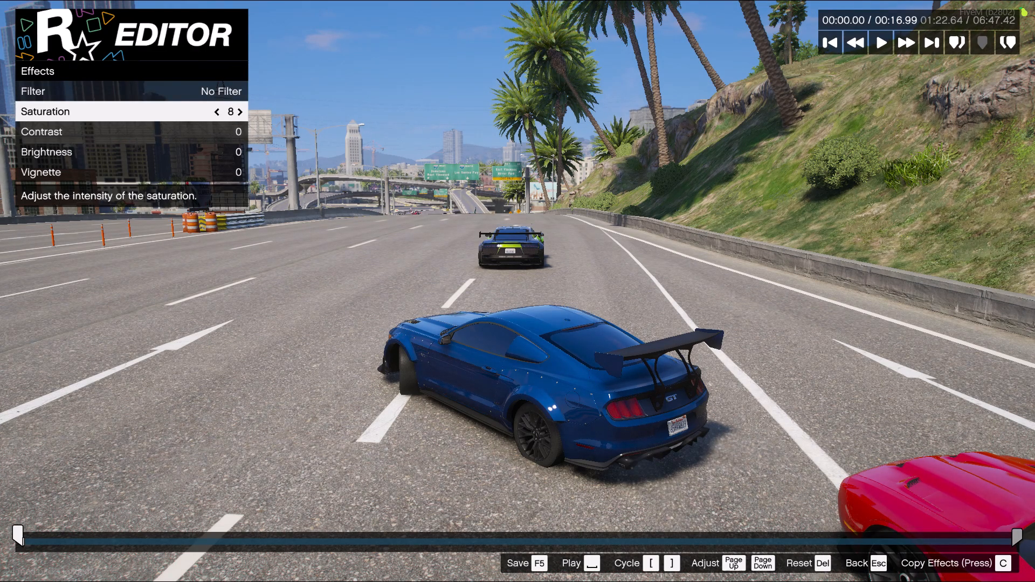
pyautogui.press('Left')
pyautogui.press('Down')
pyautogui.press('Right')
pyautogui.press('BackSpace')
# Advance the first depth of field option of the fifth clip's start marker by one setting.
pyautogui.press('Up')
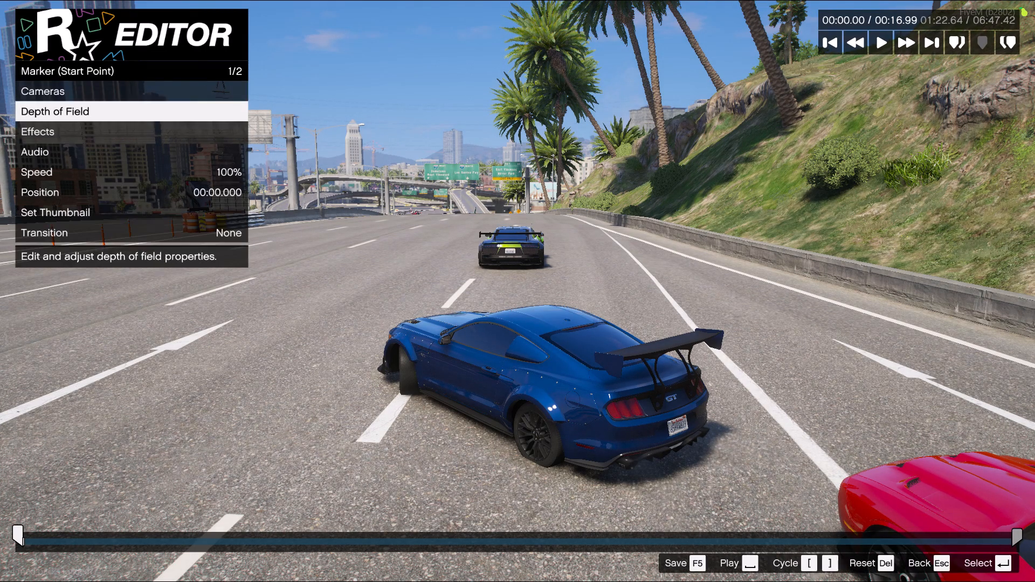
pyautogui.press('Return')
pyautogui.press('Right')
pyautogui.press('BackSpace')
# Add a marker at about 00:04.73 in the fifth clip, using Free Camera with Move with Target set to Player.
pyautogui.press('Up')
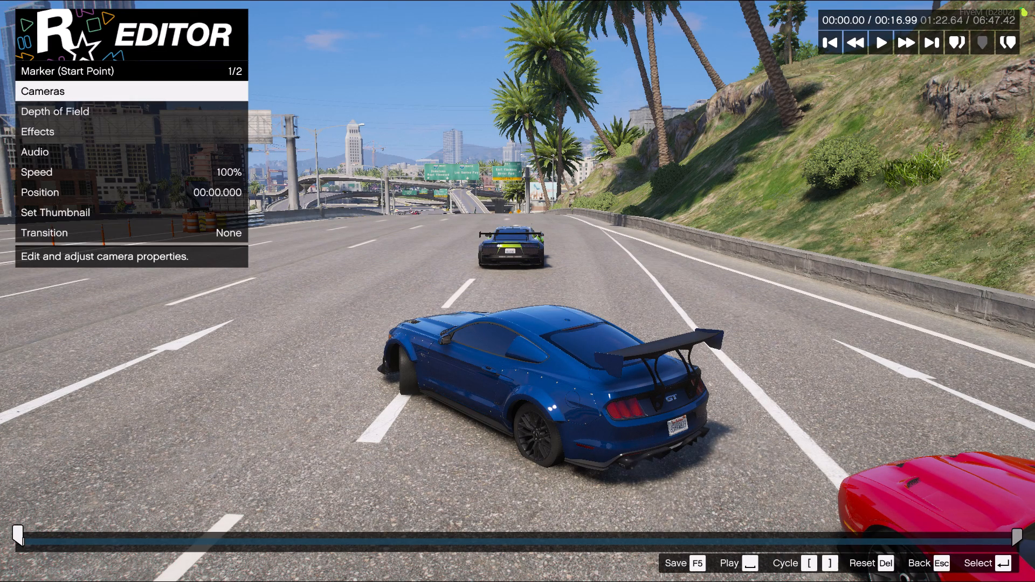
pyautogui.press('space')
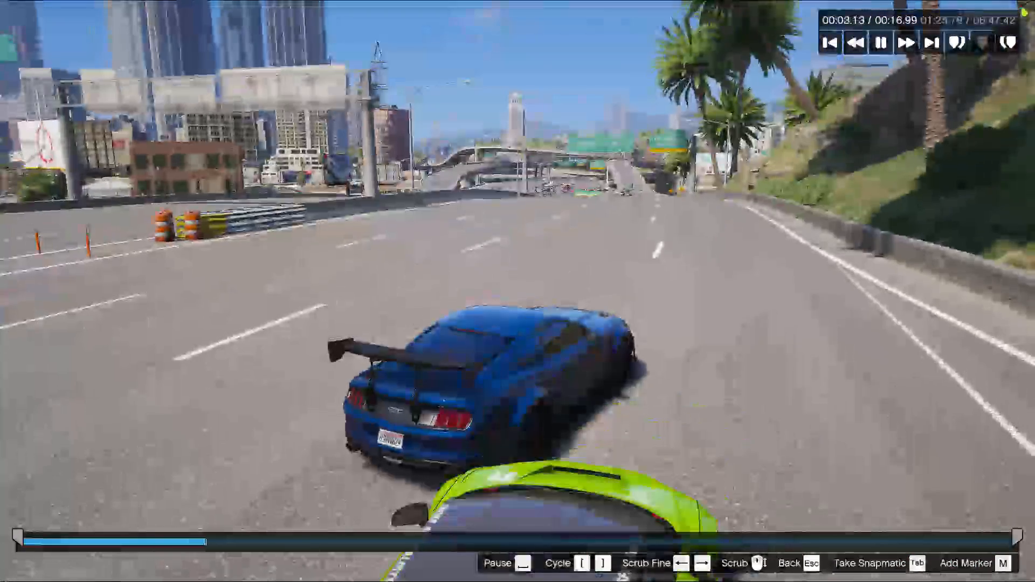
pyautogui.press('space')
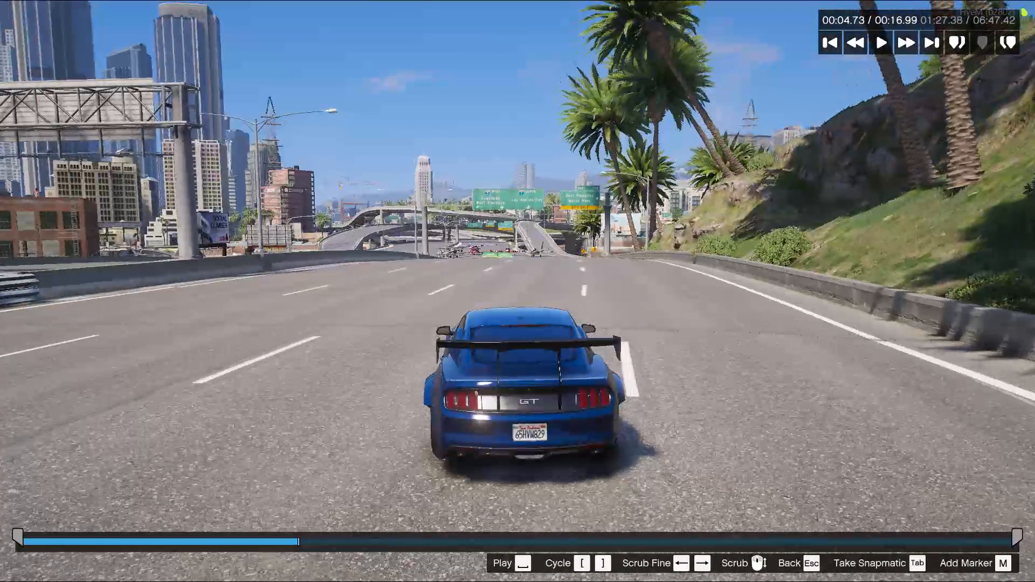
pyautogui.press('Escape')
pyautogui.press('Escape')
pyautogui.press('m')
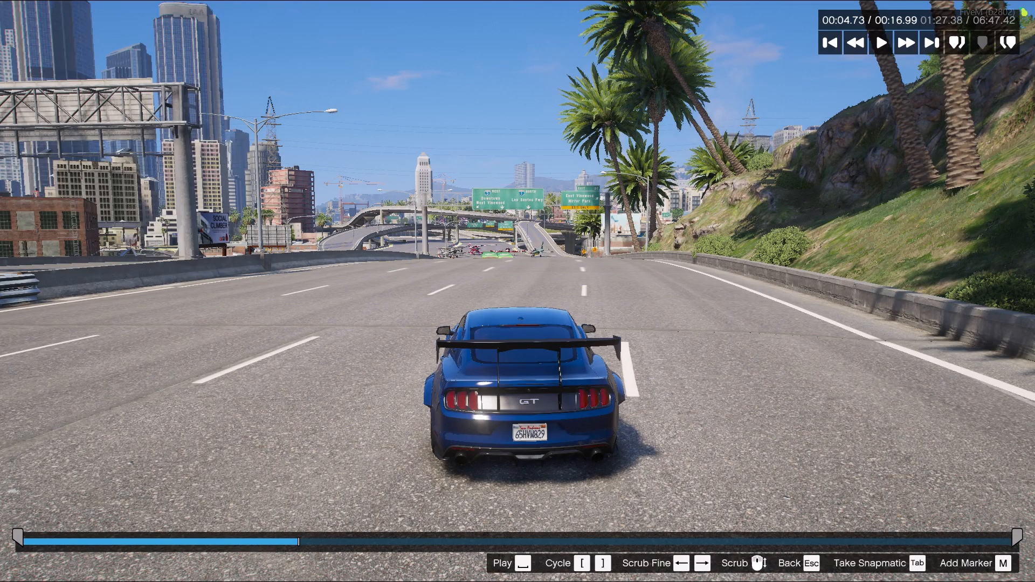
pyautogui.press('Return')
pyautogui.press('Right')
pyautogui.press('Down')
pyautogui.press('Down')
pyautogui.press('Right')
# Edit the new marker's camera, zooming out to 0.64x for a wider view behind the blue car.
pyautogui.press('Down')
pyautogui.press('Down')
pyautogui.press('Down')
pyautogui.press('Down')
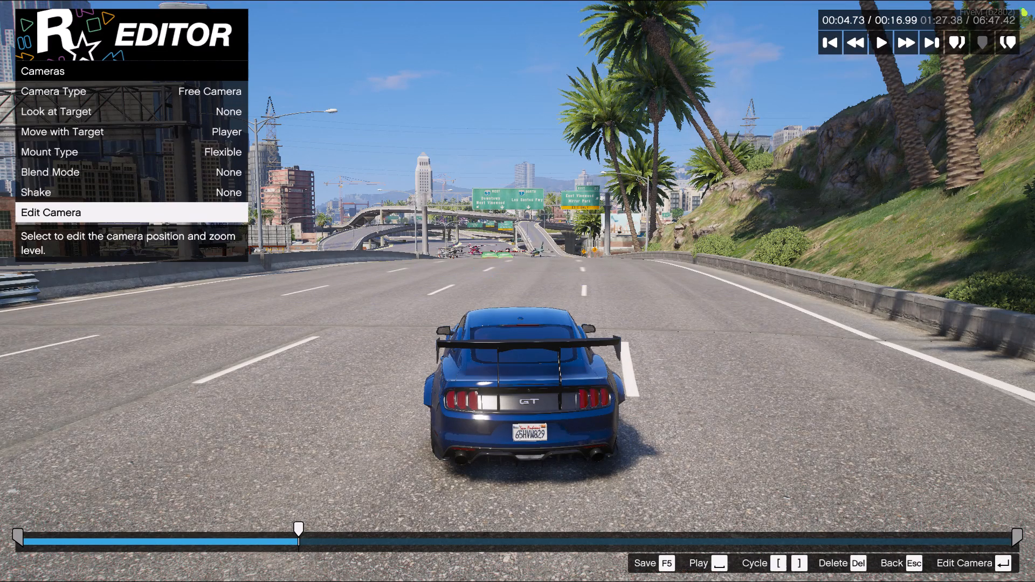
pyautogui.press('Return')
pyautogui.hotkey('ctrl', 'z')
pyautogui.hotkey('ctrl', 'z')
pyautogui.hotkey('ctrl', 'z')
pyautogui.hotkey('ctrl', 'z')
pyautogui.hotkey('ctrl', 'z')
pyautogui.hotkey('ctrl', 'z')
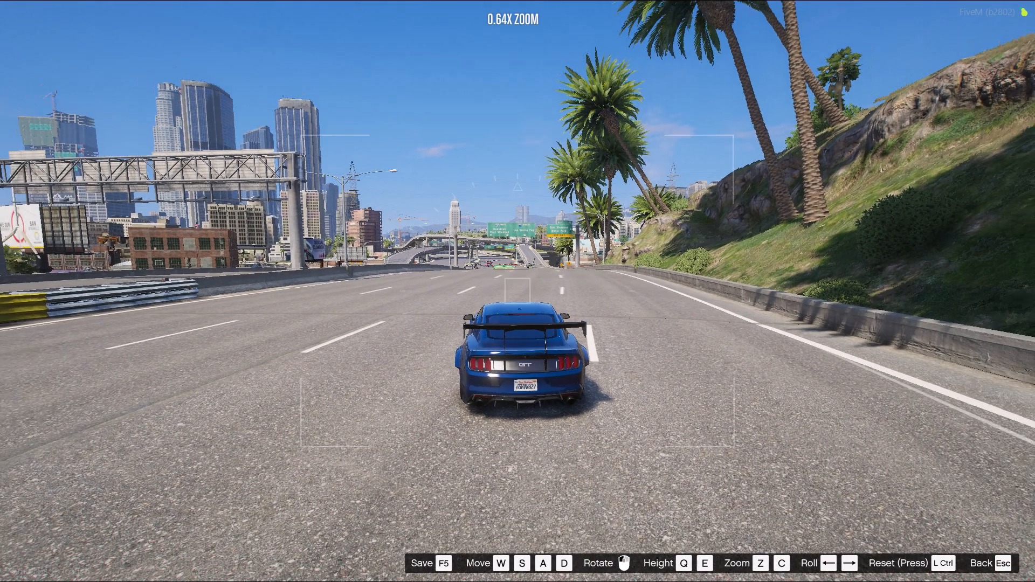
pyautogui.press('Escape')
# Save the project and return to the timeline.
pyautogui.press('space')
pyautogui.press('F5')
pyautogui.press('F5')
pyautogui.press('F5')
pyautogui.press('F5')
pyautogui.press('Escape')
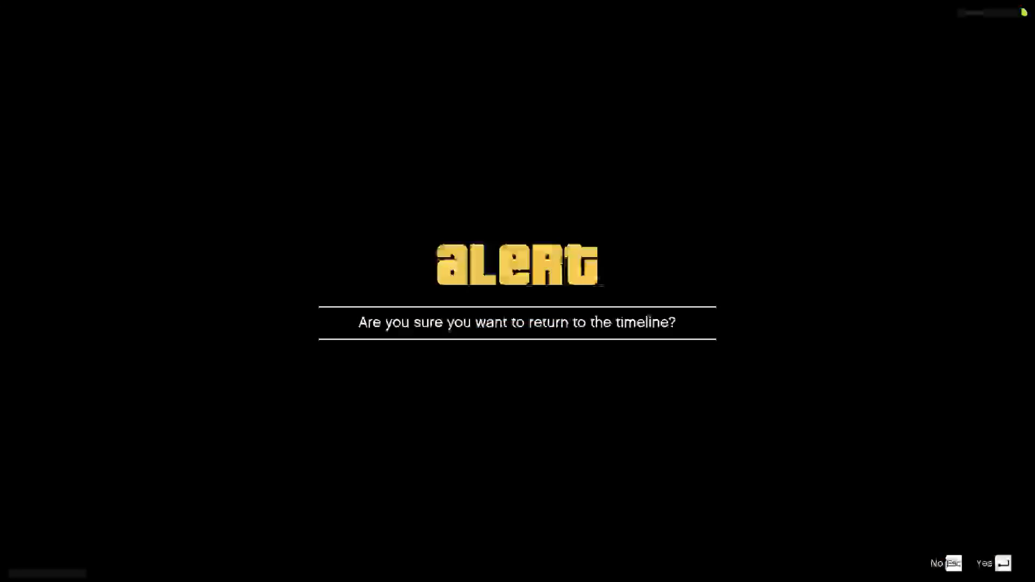
pyautogui.press('Return')
# Open the sixth clip for editing and set its start marker's saturation to 7 and contrast to 1.
pyautogui.press('Right')
pyautogui.press('Return')
pyautogui.press('Return')
pyautogui.press('Return')
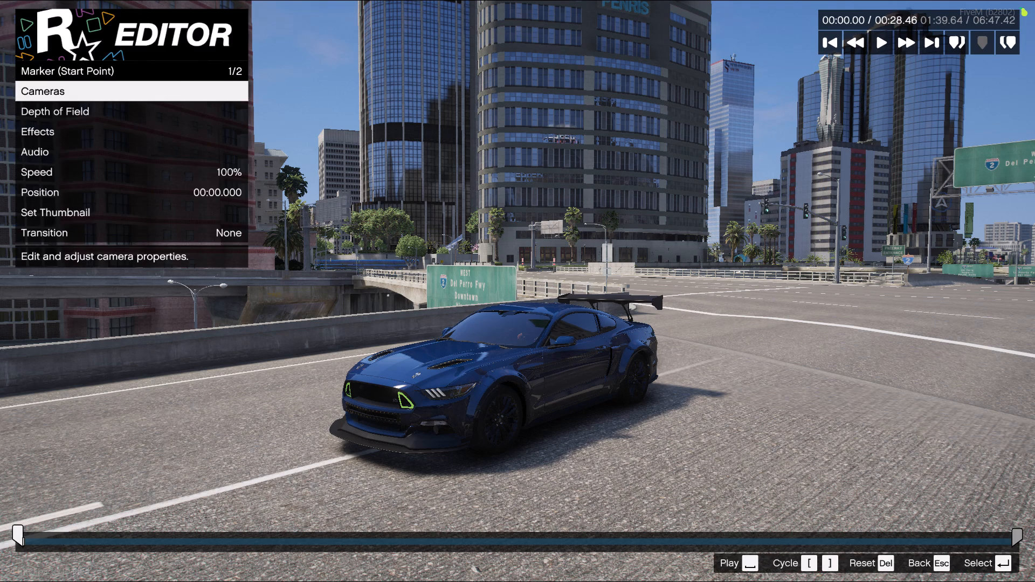
pyautogui.press('Down')
pyautogui.press('Down')
pyautogui.press('Return')
pyautogui.press('Down')
pyautogui.press('Right')
pyautogui.press('Right')
pyautogui.press('Right')
pyautogui.press('Right')
pyautogui.press('Right')
pyautogui.press('Right')
pyautogui.press('Right')
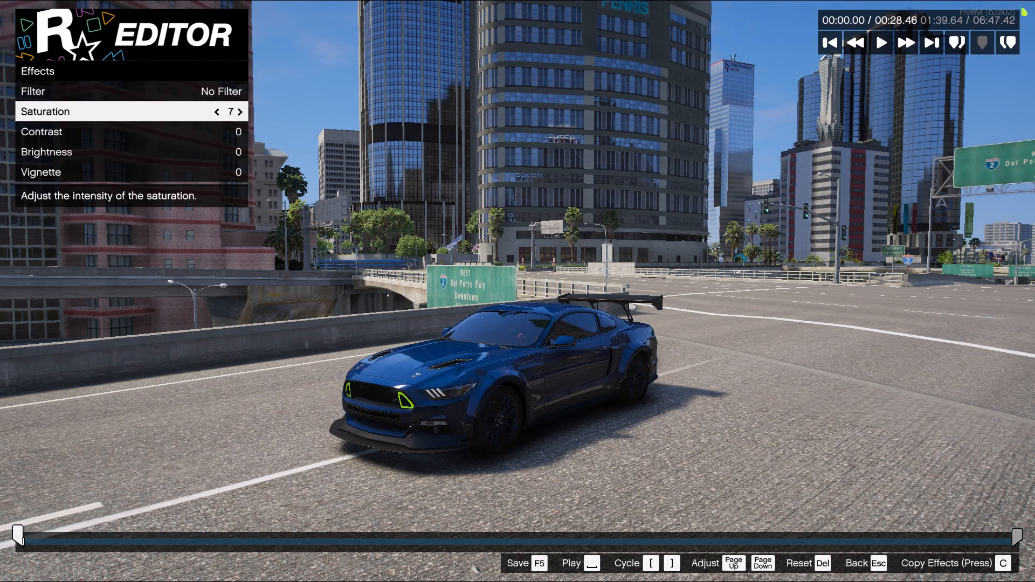
pyautogui.press('Right')
pyautogui.press('Right')
pyautogui.press('Left')
pyautogui.press('Left')
pyautogui.press('Left')
pyautogui.press('Right')
pyautogui.press('Down')
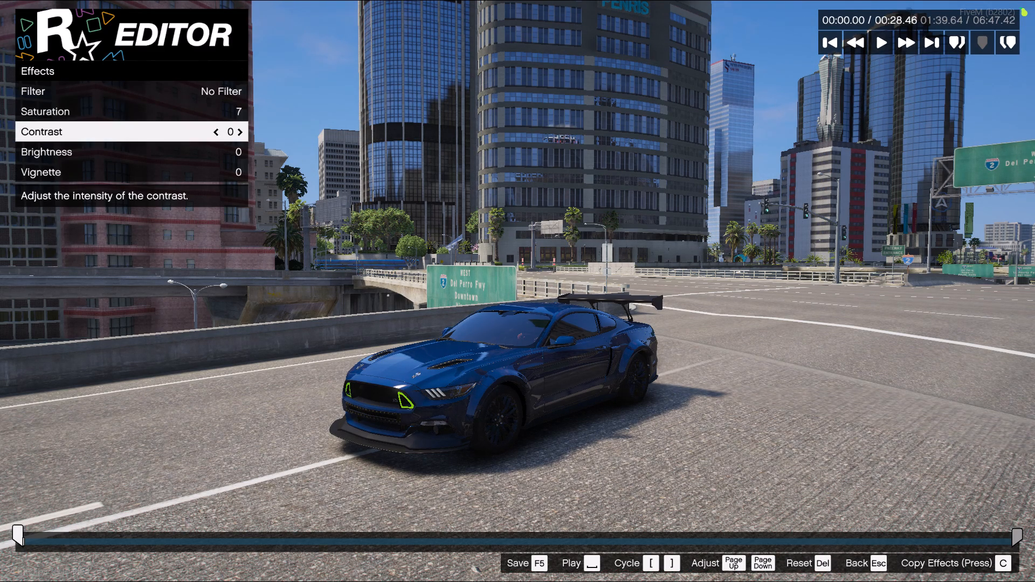
pyautogui.press('Right')
pyautogui.press('BackSpace')
# Advance the first depth of field option of the sixth clip's start marker by one setting.
pyautogui.press('Up')
pyautogui.press('Return')
pyautogui.press('Right')
pyautogui.press('BackSpace')
# Switch the start marker's camera to Free Camera and set Move with Target to Player.
pyautogui.press('Up')
pyautogui.press('Return')
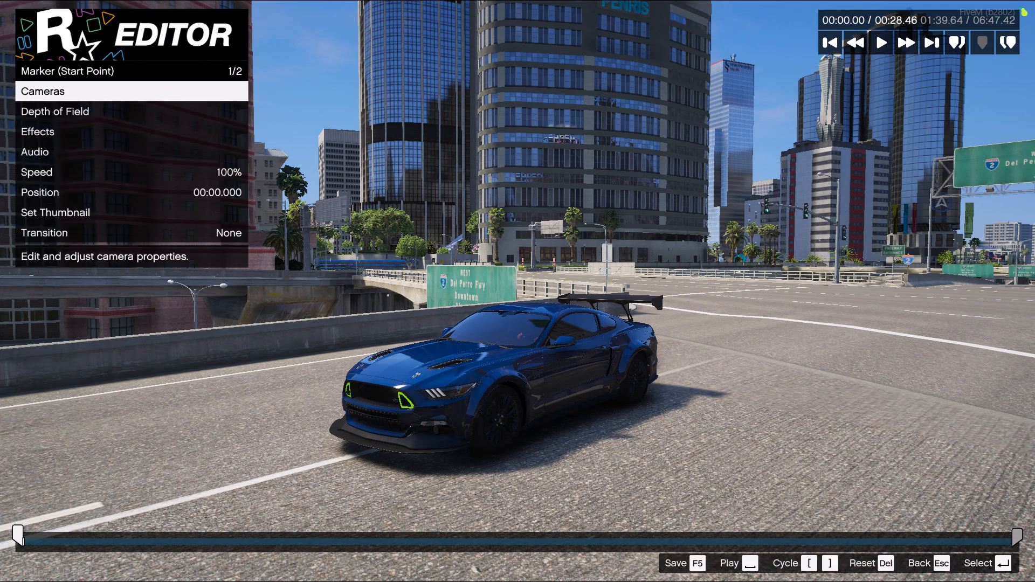
pyautogui.press('Right')
pyautogui.press('Down')
pyautogui.press('Down')
pyautogui.press('Right')
# Edit the sixth clip's free camera, zooming it out to 0.75x.
pyautogui.press('Down')
pyautogui.press('Down')
pyautogui.press('Down')
pyautogui.press('Down')
pyautogui.press('Return')
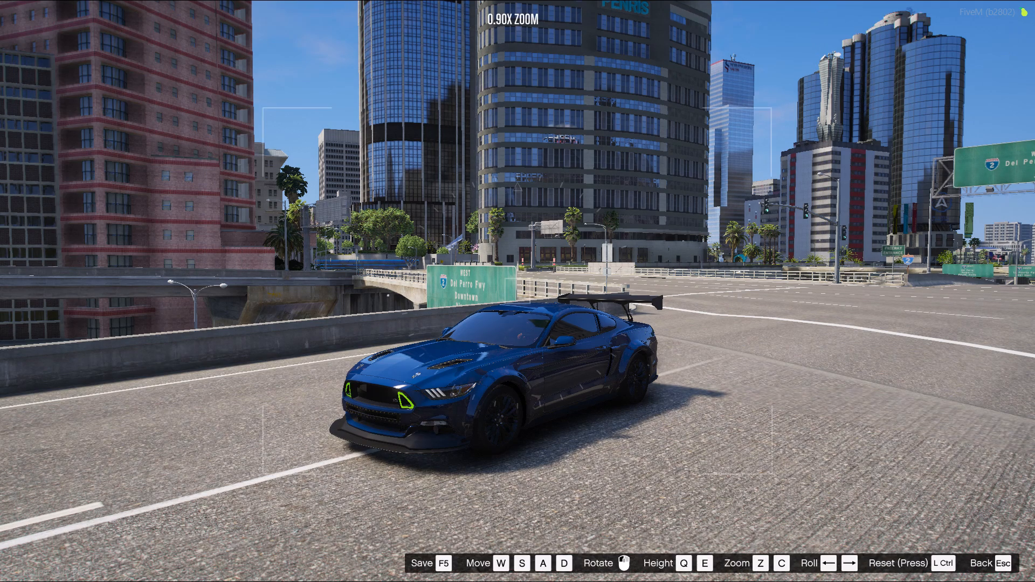
pyautogui.hotkey('ctrl', 'z')
# Move and rotate the free camera from the blue car's front around to a view from behind it.
pyautogui.keyDown('ctrl'); pyautogui.moveTo(626, 442); pyautogui.dragTo(511, 442); pyautogui.keyUp('ctrl')
pyautogui.press('d')
pyautogui.press('d')
pyautogui.press('d')
pyautogui.press('d')
pyautogui.press('d')
pyautogui.press('d')
pyautogui.press('d')
pyautogui.press('d')
pyautogui.press('d')
pyautogui.press('d')
pyautogui.press('d')
pyautogui.press('d')
pyautogui.press('d')
pyautogui.press('d')
pyautogui.press('d')
pyautogui.press('d')
pyautogui.press('d')
pyautogui.press('d')
pyautogui.press('d')
pyautogui.press('d')
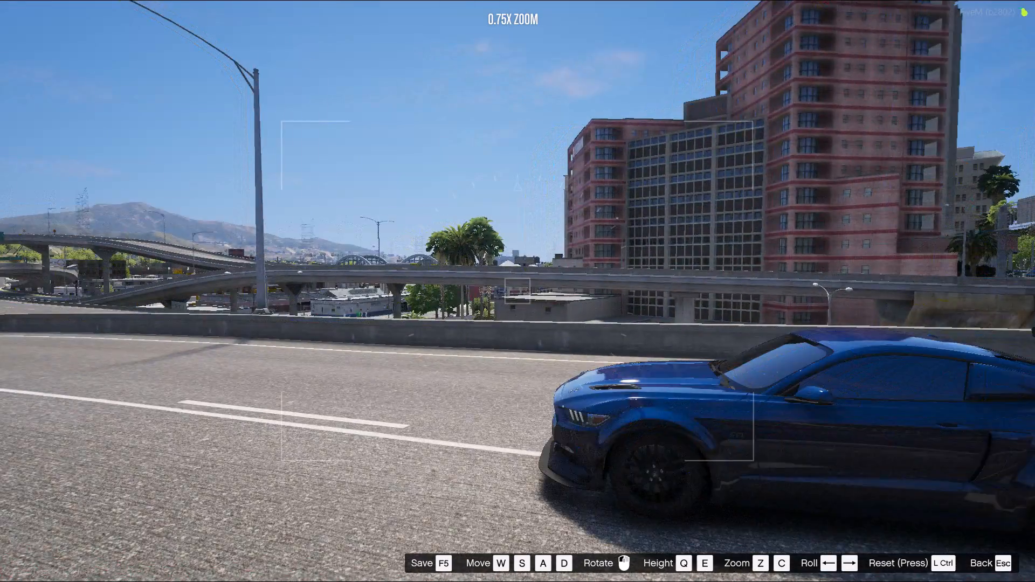
pyautogui.keyDown('ctrl'); pyautogui.moveTo(511, 442); pyautogui.dragTo(388, 439); pyautogui.keyUp('ctrl')
pyautogui.press('s')
pyautogui.press('d')
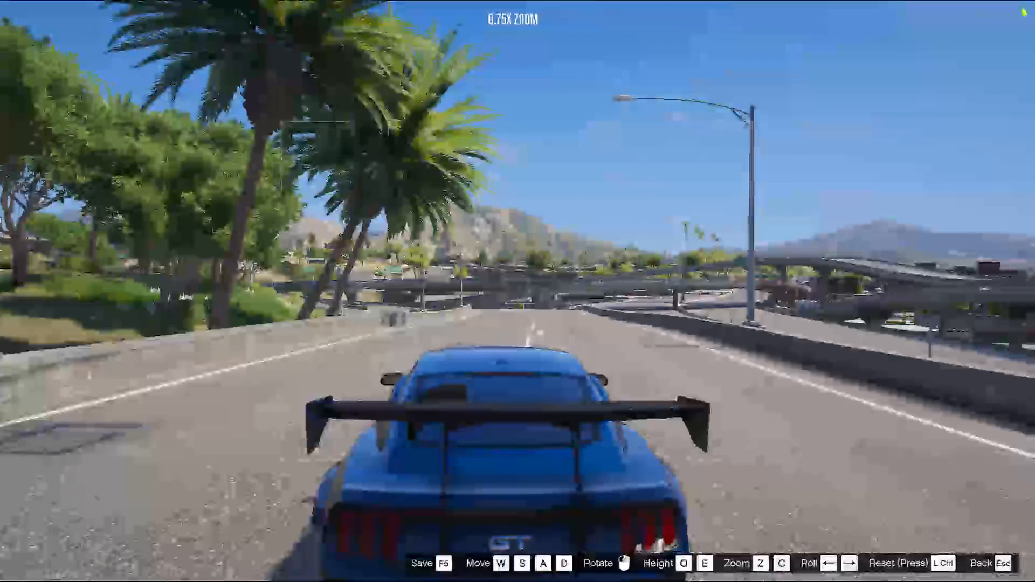
pyautogui.keyDown('ctrl'); pyautogui.moveTo(388, 439); pyautogui.dragTo(403, 447); pyautogui.keyUp('ctrl')
pyautogui.press('s')
pyautogui.press('a')
pyautogui.press('w')
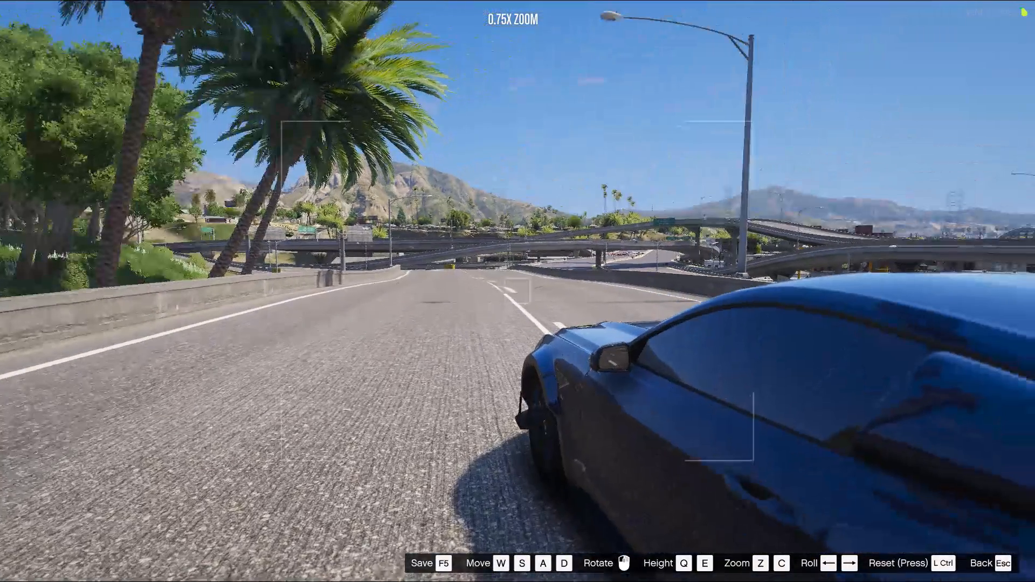
pyautogui.keyDown('ctrl'); pyautogui.moveTo(403, 447); pyautogui.dragTo(466, 450); pyautogui.keyUp('ctrl')
pyautogui.press('s')
pyautogui.press('a')
pyautogui.press('s')
pyautogui.press('s')
pyautogui.press('Escape')
# Play the sixth clip, pausing at 00:04.54, and add a marker there.
pyautogui.press('space')
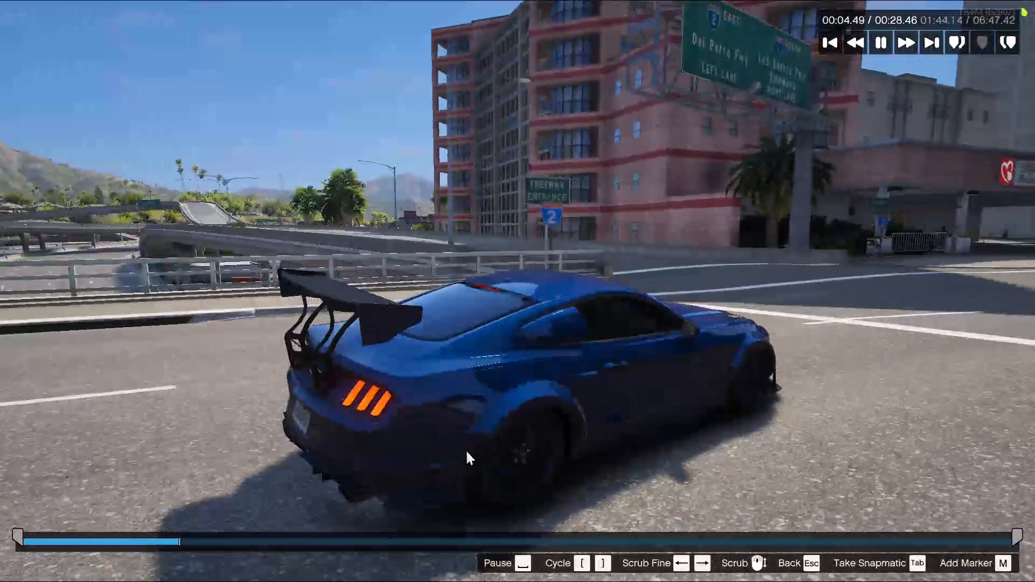
pyautogui.press('space')
pyautogui.press('m')
# Switch the new marker's camera type to Game Camera and save the project.
pyautogui.press('Return')
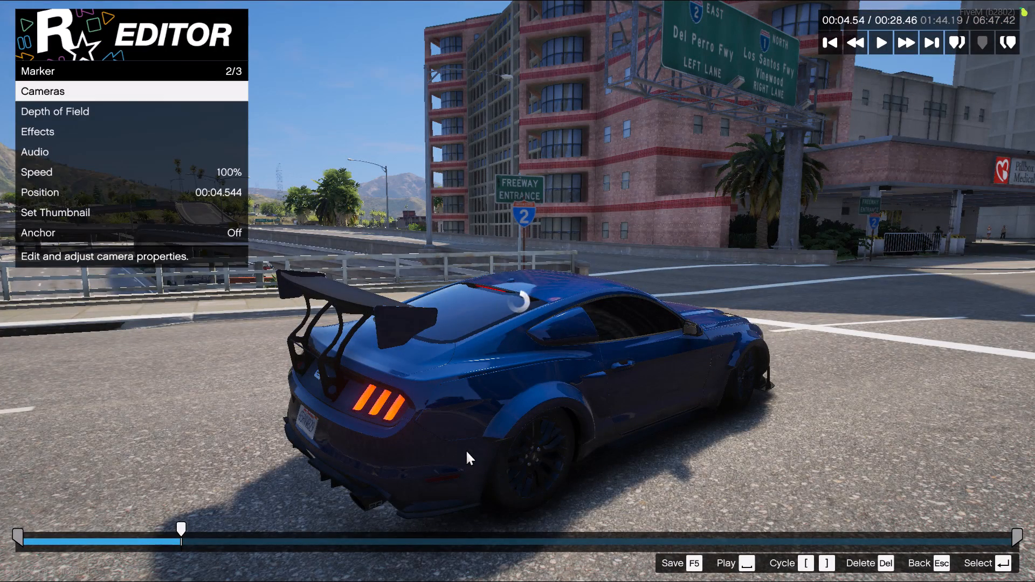
pyautogui.press('Return')
pyautogui.press('Return')
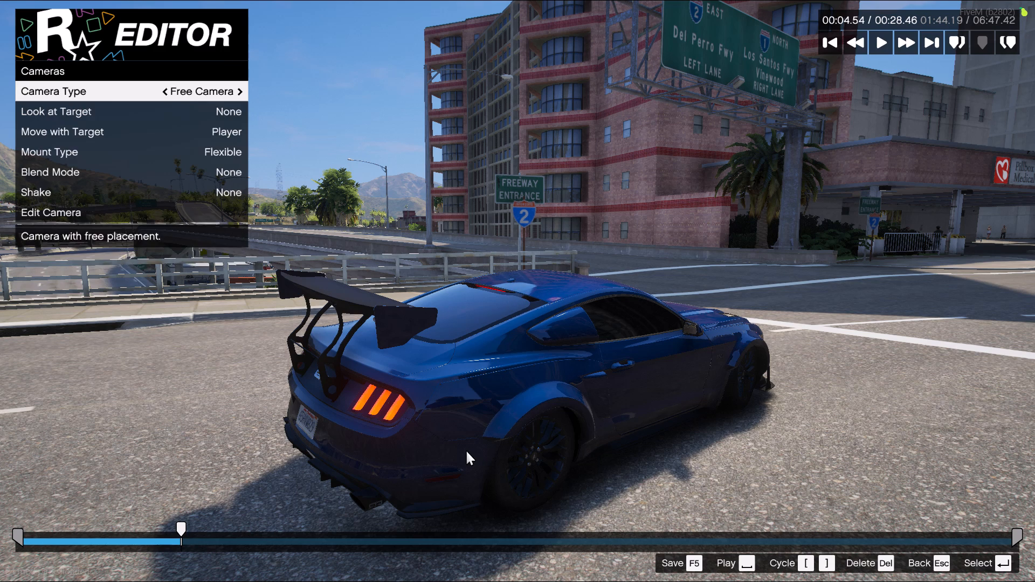
pyautogui.press('Left')
pyautogui.press('Escape')
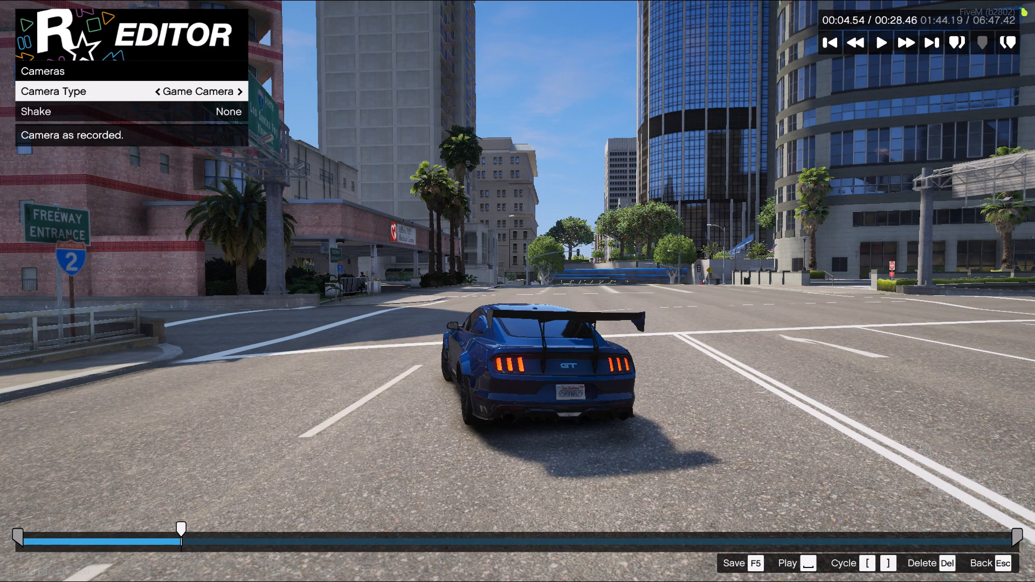
pyautogui.press('Escape')
pyautogui.press('F5')
pyautogui.press('F5')
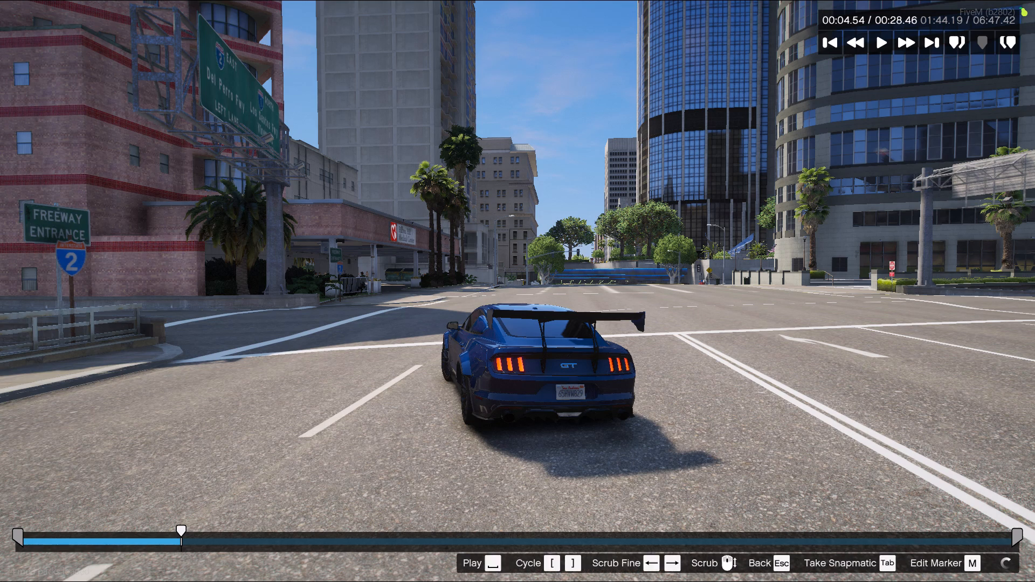
# Leave the sixth clip and open the seventh clip on the timeline for editing.
pyautogui.press('Escape')
pyautogui.press('Return')
pyautogui.press('Right')
pyautogui.press('Return')
pyautogui.press('Return')
pyautogui.press('Return')
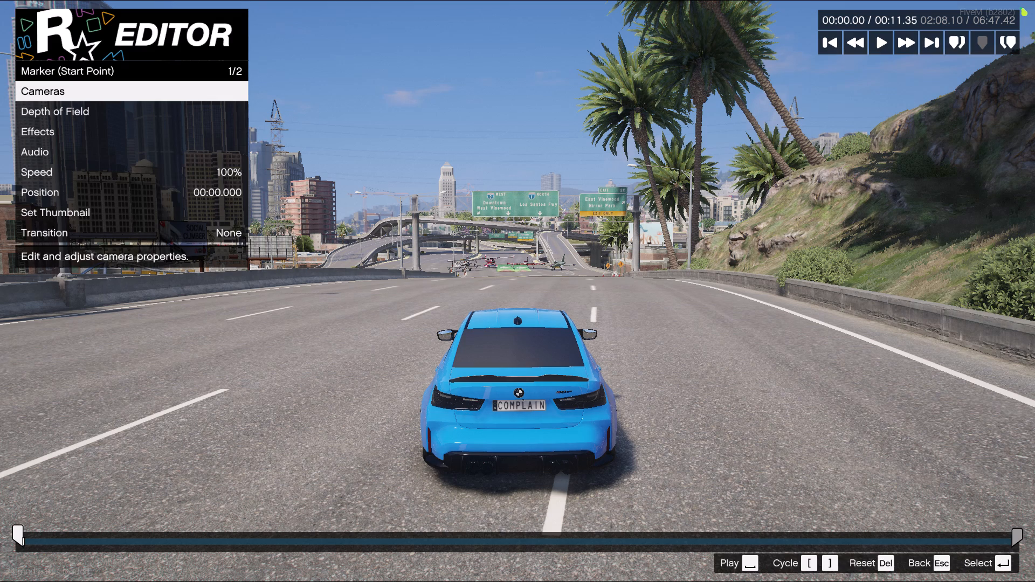
# Set the saturation effect of the seventh clip's start marker to 6.
pyautogui.press('Down')
pyautogui.press('Down')
pyautogui.press('Return')
pyautogui.press('Down')
pyautogui.press('Right')
pyautogui.press('Right')
pyautogui.press('Right')
pyautogui.press('Right')
pyautogui.press('Right')
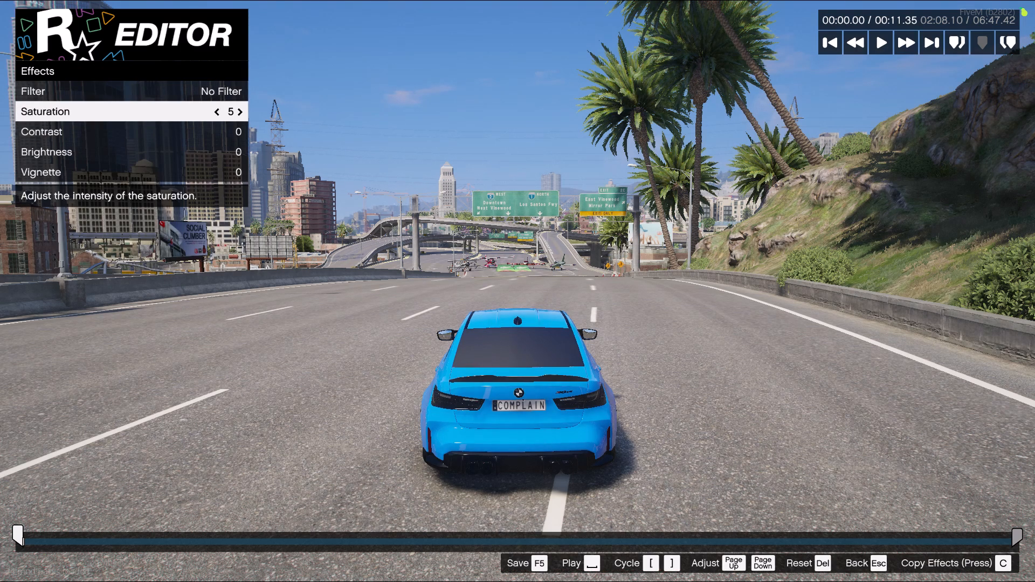
pyautogui.press('Right')
pyautogui.press('Right')
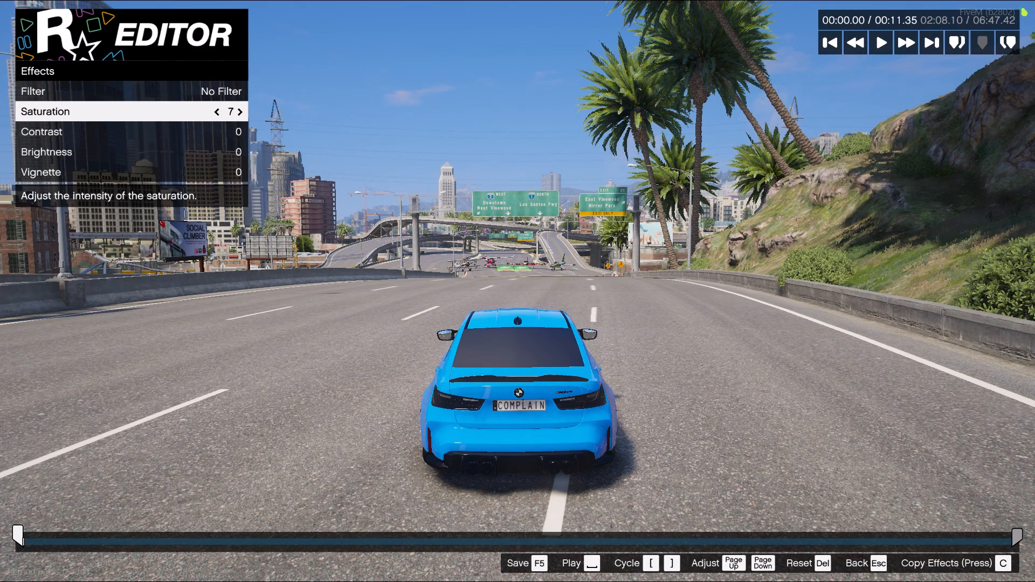
pyautogui.press('Left')
# Raise the start marker's contrast by one setting.
pyautogui.press('Down')
pyautogui.press('Right')
pyautogui.press('BackSpace')
# Advance the first depth of field option of the seventh clip's start marker by one setting.
pyautogui.press('Up')
pyautogui.press('Return')
pyautogui.press('Right')
pyautogui.press('BackSpace')
# Switch the seventh clip's start marker to Free Camera and set Move with Target to Player.
pyautogui.press('Up')
pyautogui.press('Return')
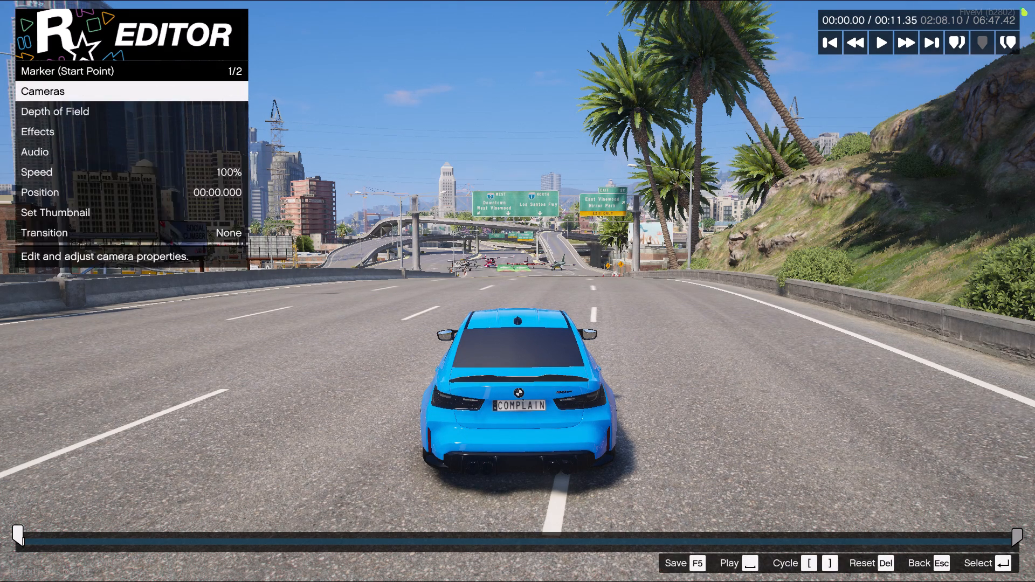
pyautogui.press('Right')
pyautogui.press('Down')
pyautogui.press('Down')
pyautogui.press('Right')
pyautogui.press('Down')
pyautogui.press('Down')
pyautogui.press('Down')
pyautogui.press('Down')
# Edit the seventh clip's free camera, zooming it out for a wider view of the light blue car.
pyautogui.press('Return')
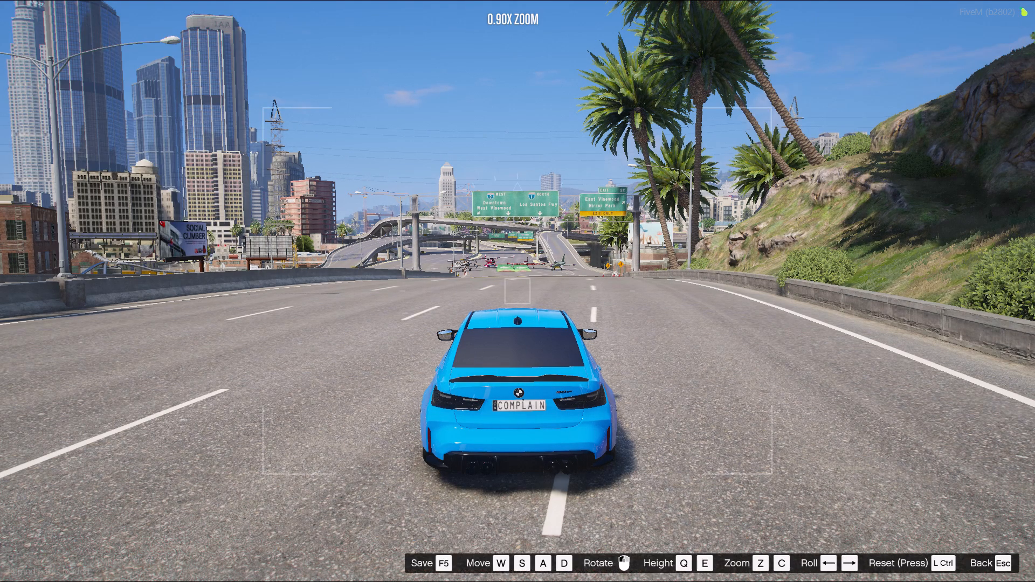
pyautogui.hotkey('ctrl', 'z')
pyautogui.hotkey('ctrl', 'z')
pyautogui.hotkey('ctrl', 'z')
pyautogui.hotkey('ctrl', 'z')
pyautogui.hotkey('ctrl', 'z')
pyautogui.press('Escape')
# Play back the seventh clip with its new camera and save the project.
pyautogui.press('space')
pyautogui.press('F5')
pyautogui.press('F5')
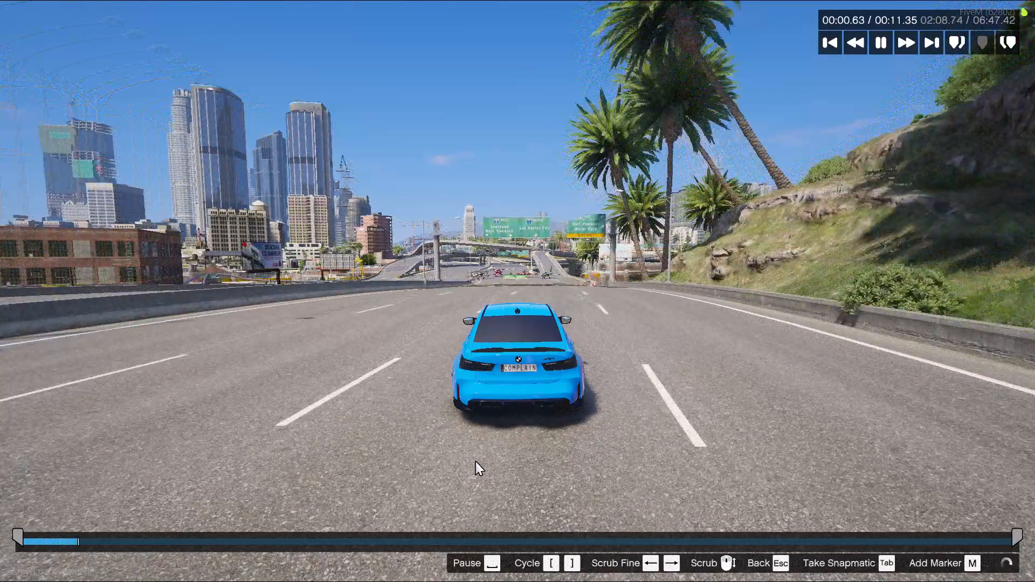
pyautogui.press('F5')
pyautogui.press('F5')
pyautogui.press('F5')
pyautogui.press('F5')
pyautogui.press('F5')
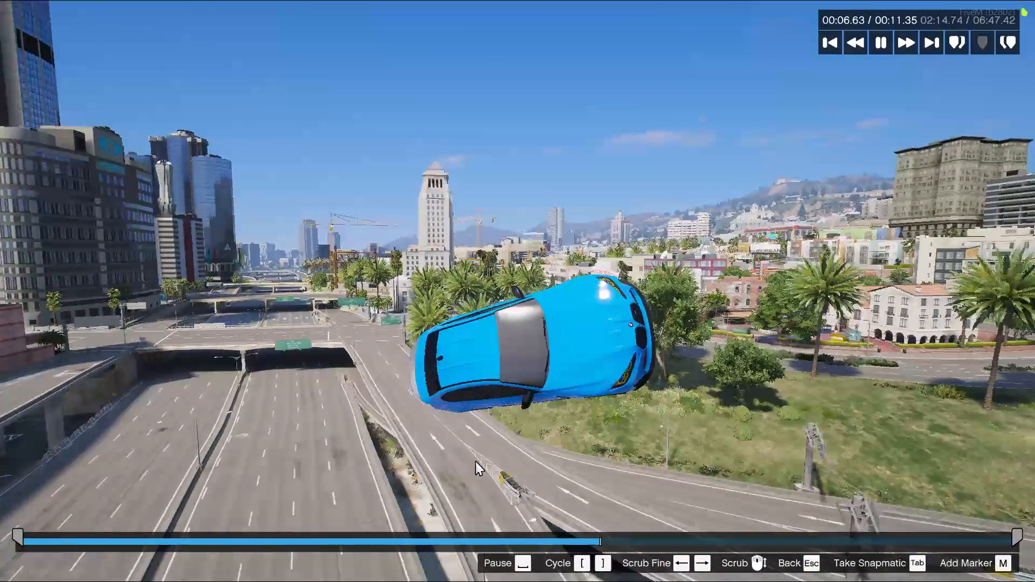
pyautogui.press('F5')
pyautogui.press('F5')
# Leave the seventh clip and open the eighth clip on the timeline for editing.
pyautogui.press('Escape')
pyautogui.press('Return')
pyautogui.press('Right')
pyautogui.press('Return')
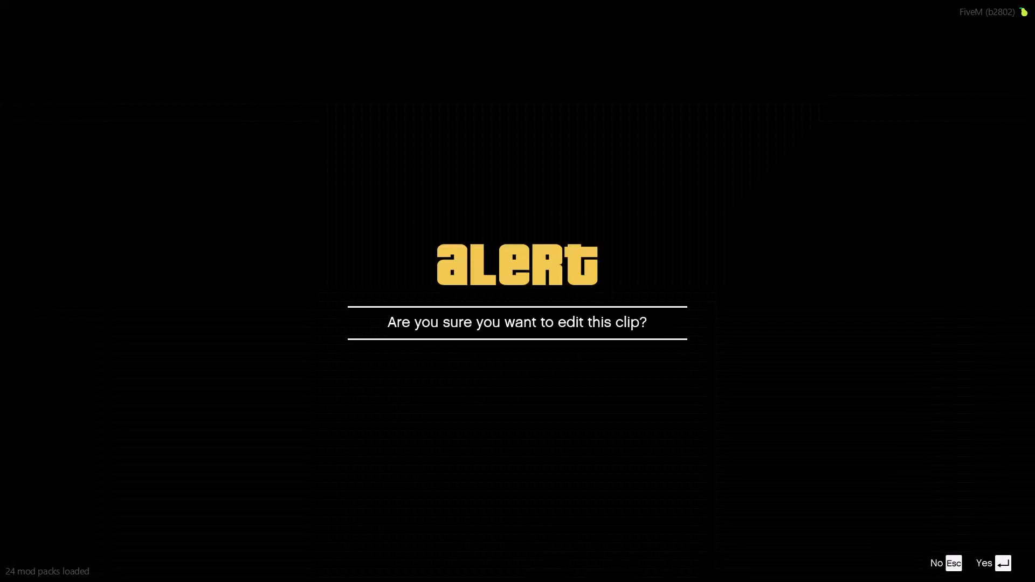
pyautogui.press('Return')
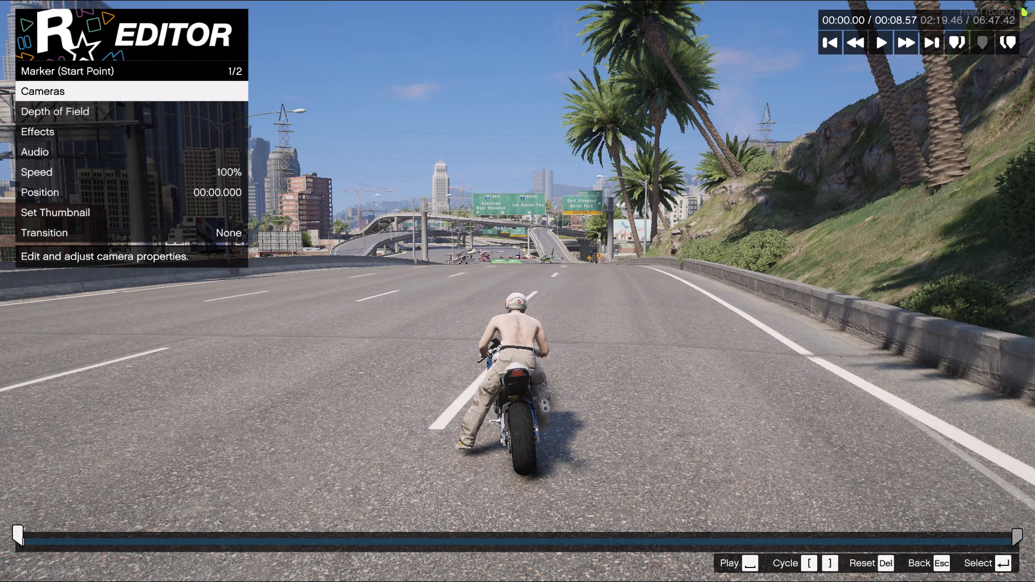
# Set the saturation effect of the eighth clip's start marker to 6.
pyautogui.press('Down')
pyautogui.press('Down')
pyautogui.press('Return')
pyautogui.press('Down')
pyautogui.press('Right')
pyautogui.press('Right')
pyautogui.press('Right')
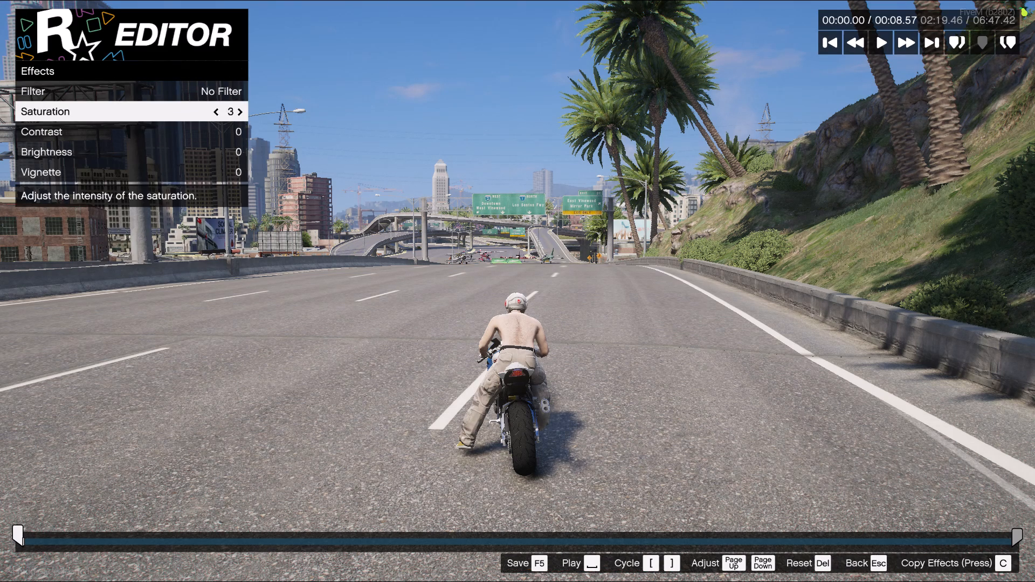
pyautogui.press('Right')
pyautogui.press('Right')
pyautogui.press('Right')
pyautogui.press('Right')
pyautogui.press('Right')
pyautogui.press('Right')
pyautogui.press('Right')
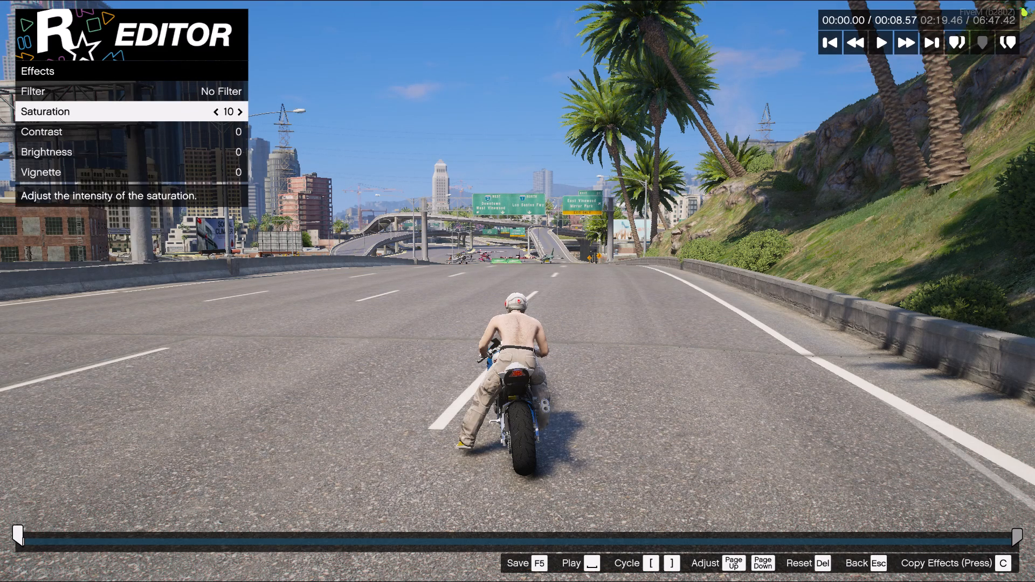
pyautogui.press('Left')
pyautogui.press('Left')
pyautogui.press('Left')
pyautogui.press('Left')
# Raise the contrast of the eighth clip's start marker by one setting.
pyautogui.press('Down')
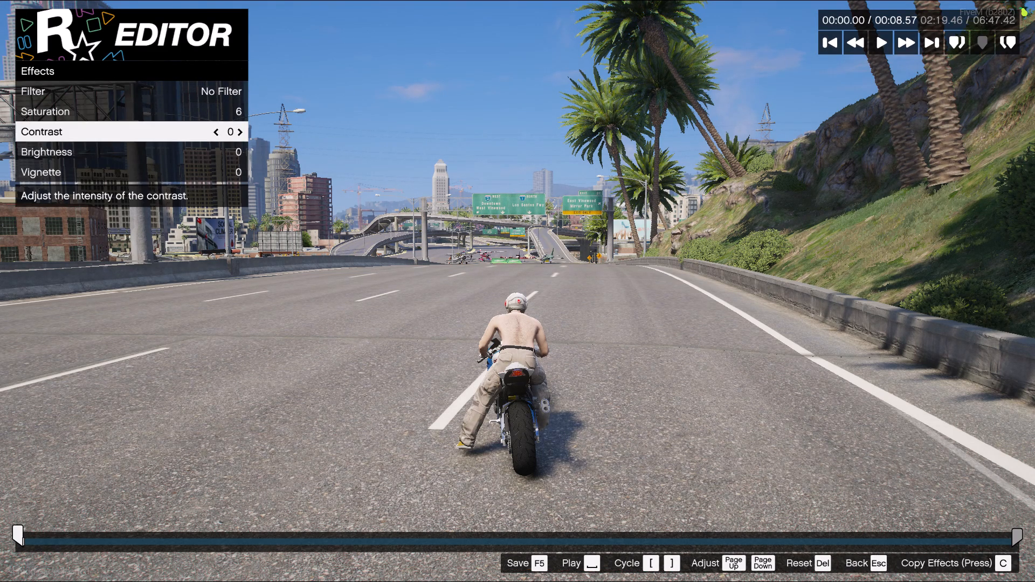
pyautogui.press('Right')
pyautogui.press('BackSpace')
# Advance the first depth of field option of the eighth clip's start marker by one setting.
pyautogui.press('Up')
pyautogui.press('Return')
pyautogui.press('Right')
pyautogui.press('BackSpace')
# Switch the eighth clip's start marker to Free Camera and set Move with Target to Player.
pyautogui.press('Up')
pyautogui.press('Return')
pyautogui.press('Right')
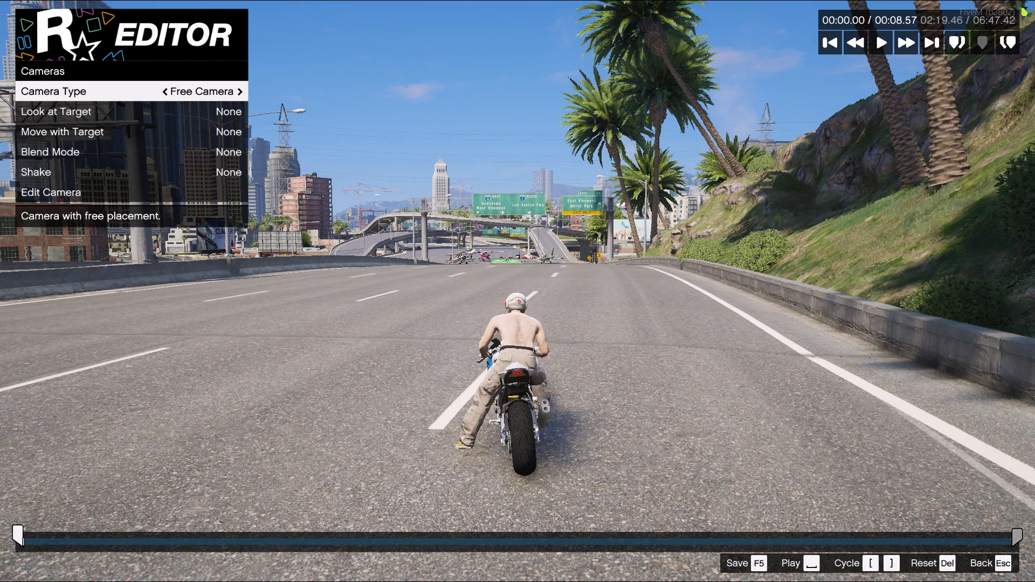
pyautogui.press('Down')
pyautogui.press('Down')
pyautogui.press('Right')
pyautogui.press('Down')
pyautogui.press('Down')
pyautogui.press('Down')
pyautogui.press('Down')
# Edit the eighth clip's free camera, zooming it out for a wider view of the motorcyclist.
pyautogui.press('Return')
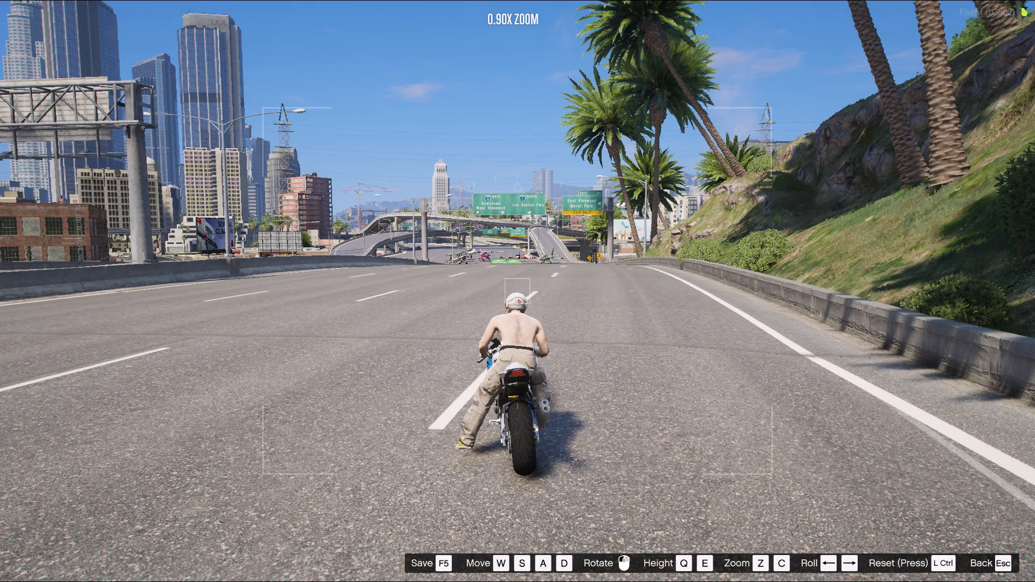
pyautogui.hotkey('ctrl', 'z')
pyautogui.hotkey('ctrl', 'z')
pyautogui.hotkey('ctrl', 'z')
pyautogui.hotkey('ctrl', 'z')
pyautogui.press('Escape')
# Play back the eighth clip with its new camera and save the project.
pyautogui.press('space')
pyautogui.press('F5')
pyautogui.press('F5')
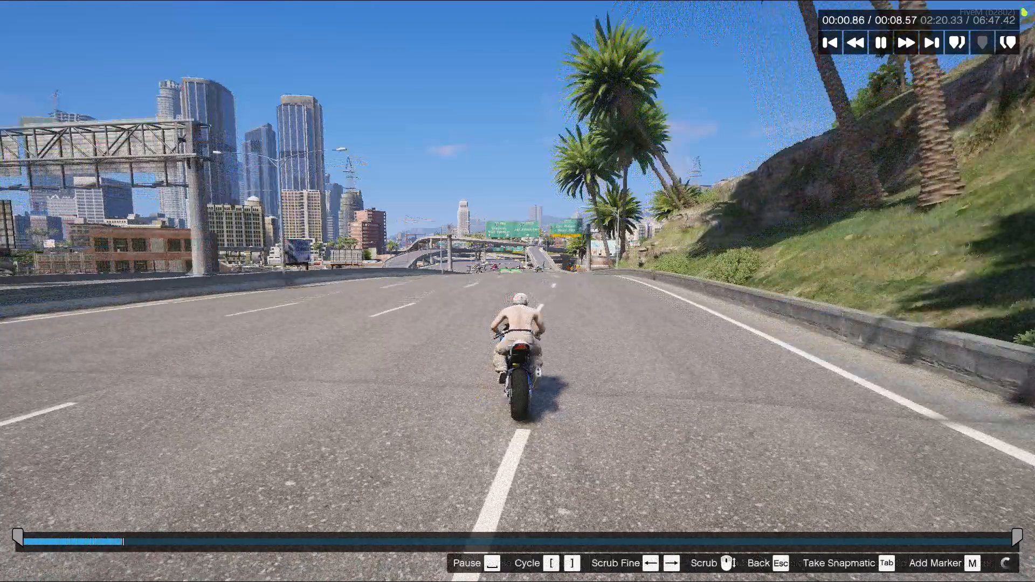
pyautogui.press('F5')
pyautogui.press('F5')
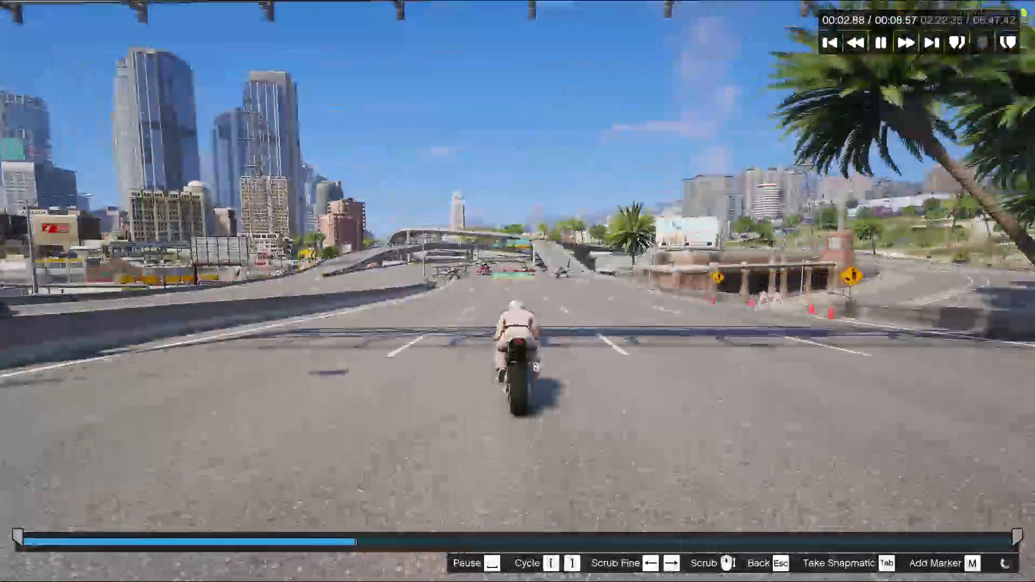
# Leave the eighth clip and open the next timeline clip, Oct-30-2026-Clip-0093, for editing.
pyautogui.press('Escape')
pyautogui.press('Return')
pyautogui.press('Up')
pyautogui.press('Right')
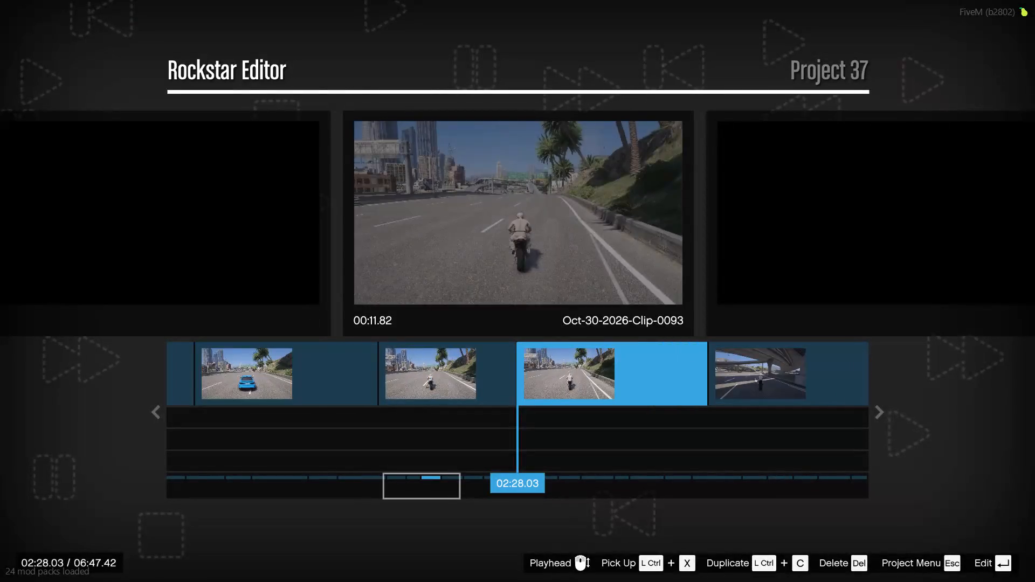
pyautogui.press('Return')
pyautogui.press('Return')
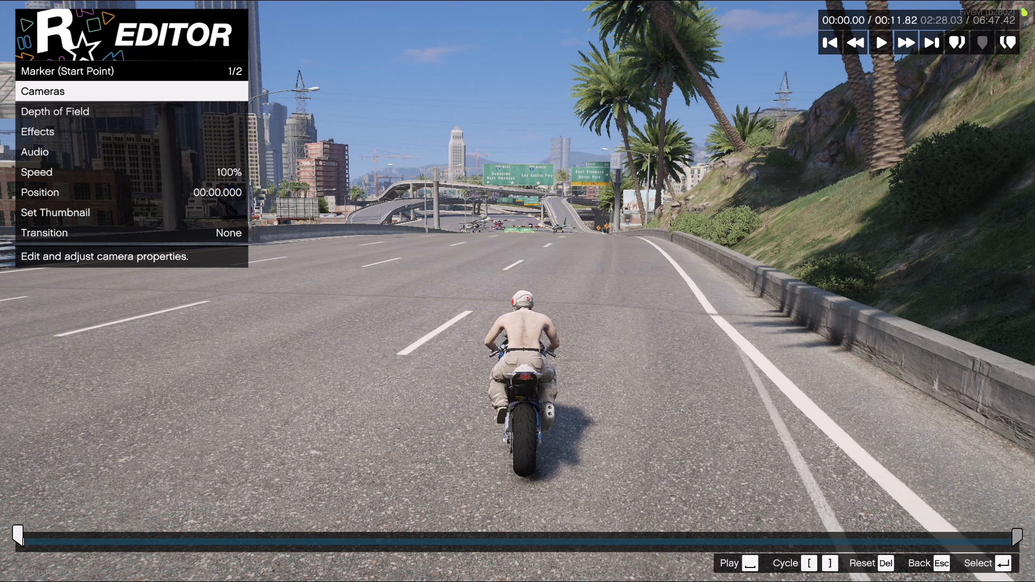
# Set the saturation effect of the ninth clip's start marker to 8.
pyautogui.press('Down')
pyautogui.press('Down')
pyautogui.press('Return')
pyautogui.press('Down')
pyautogui.press('Right')
pyautogui.press('Right')
pyautogui.press('Right')
pyautogui.press('Right')
pyautogui.press('Right')
pyautogui.press('Right')
pyautogui.press('Right')
pyautogui.press('Right')
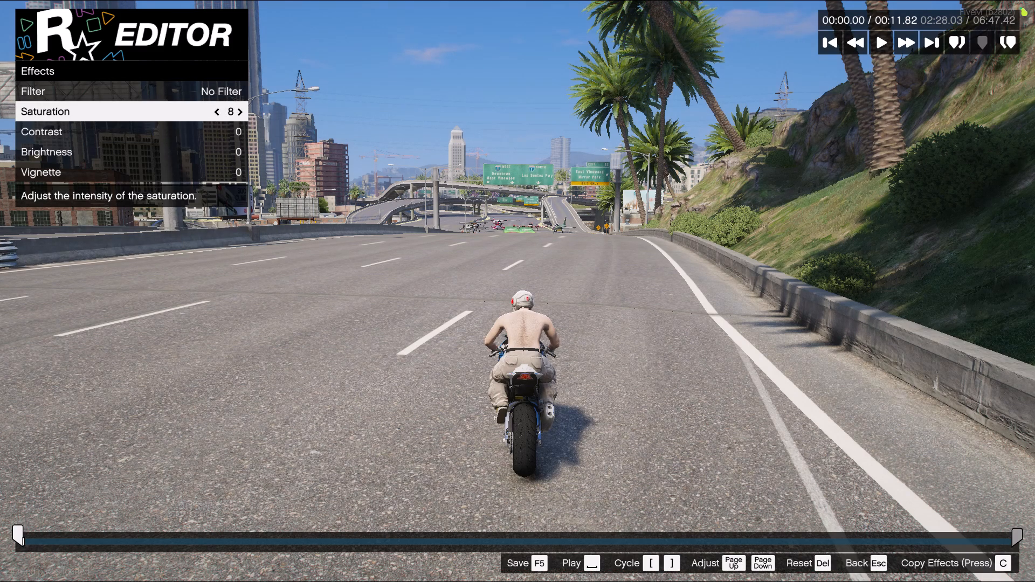
pyautogui.press('Right')
pyautogui.press('Right')
pyautogui.press('Left')
pyautogui.press('Left')
pyautogui.press('Right')
pyautogui.press('Left')
# Raise the contrast of the ninth clip's start marker by one setting.
pyautogui.press('Down')
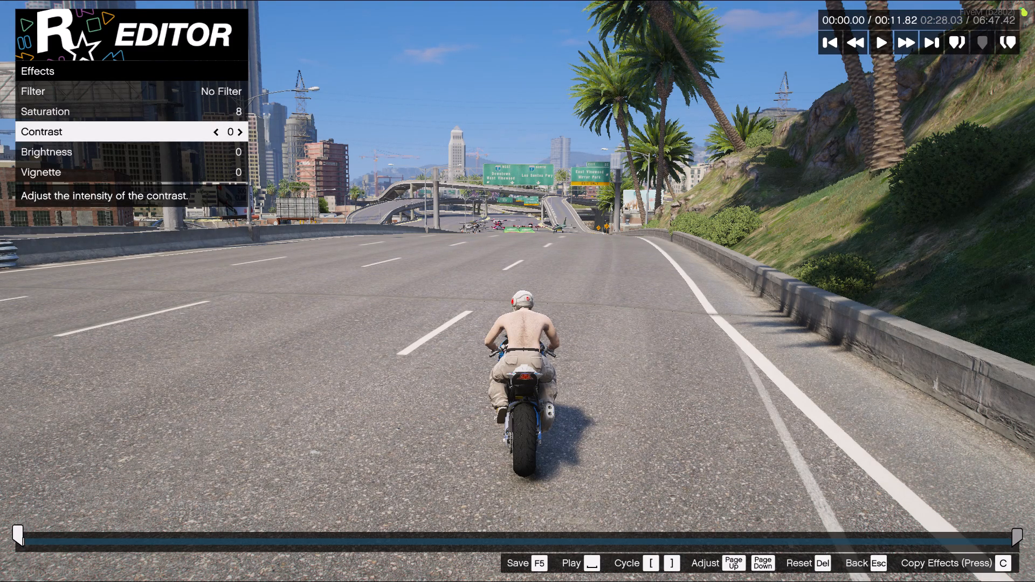
pyautogui.press('Right')
pyautogui.press('BackSpace')
# Advance the first depth of field option of the ninth clip's start marker by one setting.
pyautogui.press('Up')
pyautogui.press('Return')
pyautogui.press('Right')
pyautogui.press('BackSpace')
# Set the ninth clip's start marker to a Free Camera that moves with the Player target.
pyautogui.press('Up')
pyautogui.press('Return')
pyautogui.press('Right')
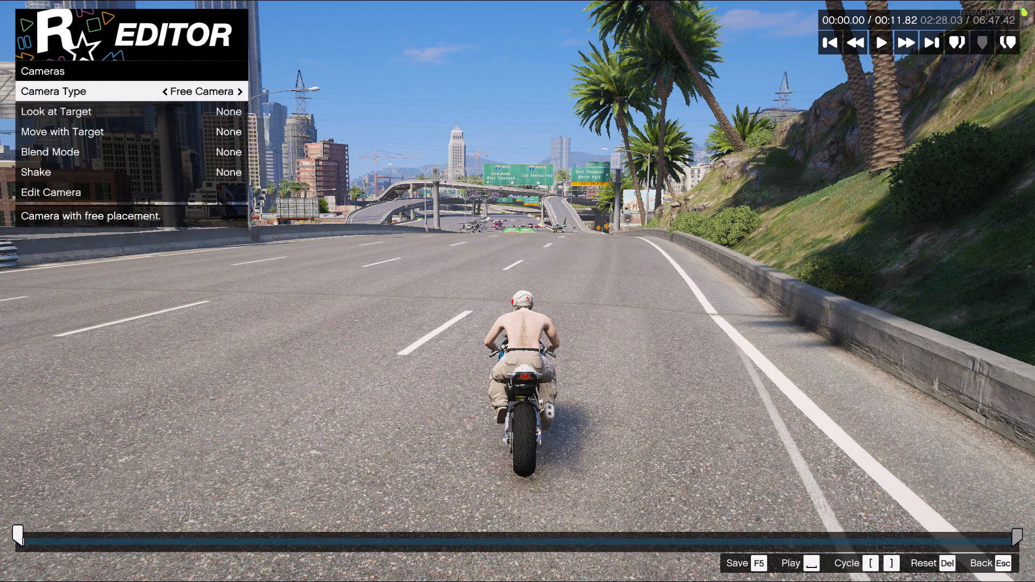
pyautogui.press('Down')
pyautogui.press('Down')
pyautogui.press('Right')
# Zoom out the free camera of the ninth clip's start marker.
pyautogui.press('Down')
pyautogui.press('Down')
pyautogui.press('Down')
pyautogui.press('Down')
pyautogui.press('Return')
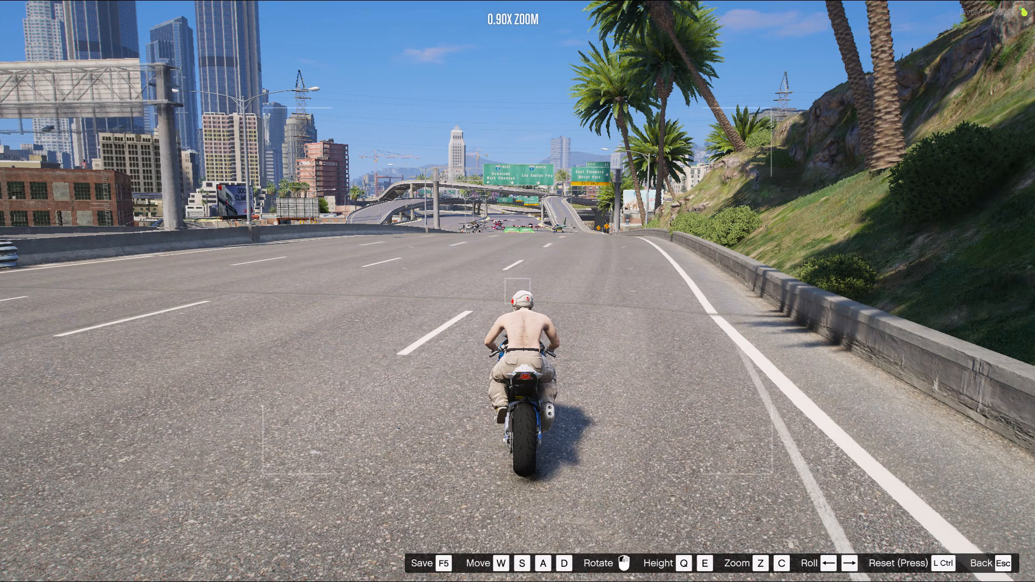
pyautogui.hotkey('ctrl', 'z')
pyautogui.hotkey('ctrl', 'z')
pyautogui.hotkey('ctrl', 'z')
pyautogui.hotkey('ctrl', 'z')
pyautogui.hotkey('ctrl', 'z')
pyautogui.hotkey('ctrl', 'z')
pyautogui.hotkey('ctrl', 'z')
pyautogui.press('Escape')
# Play the ninth clip through to check the camera and save the project.
pyautogui.press('space')
pyautogui.press('F5')
pyautogui.press('F5')
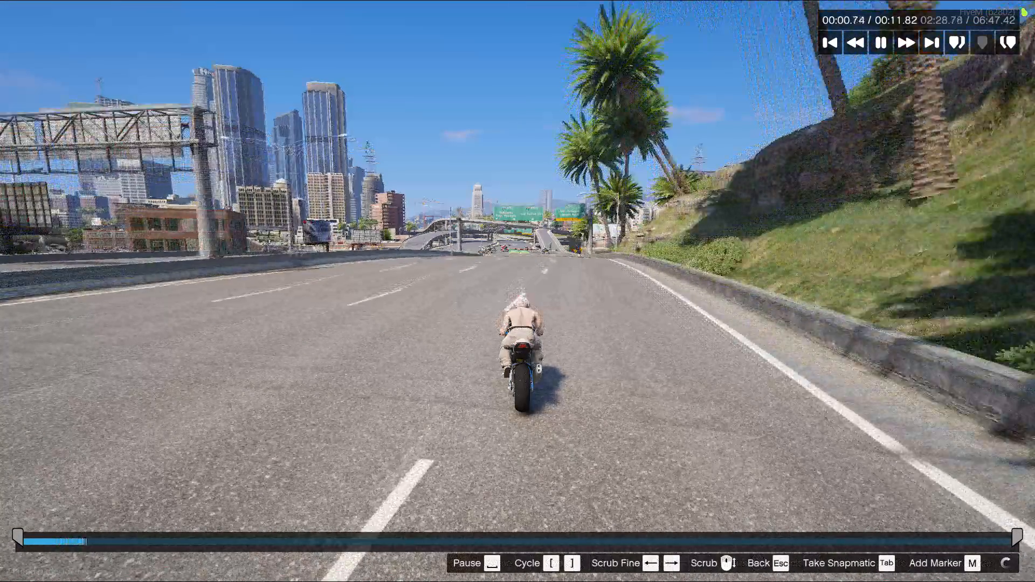
pyautogui.press('F5')
pyautogui.press('F5')
pyautogui.press('F5')
pyautogui.press('F5')
pyautogui.press('F5')
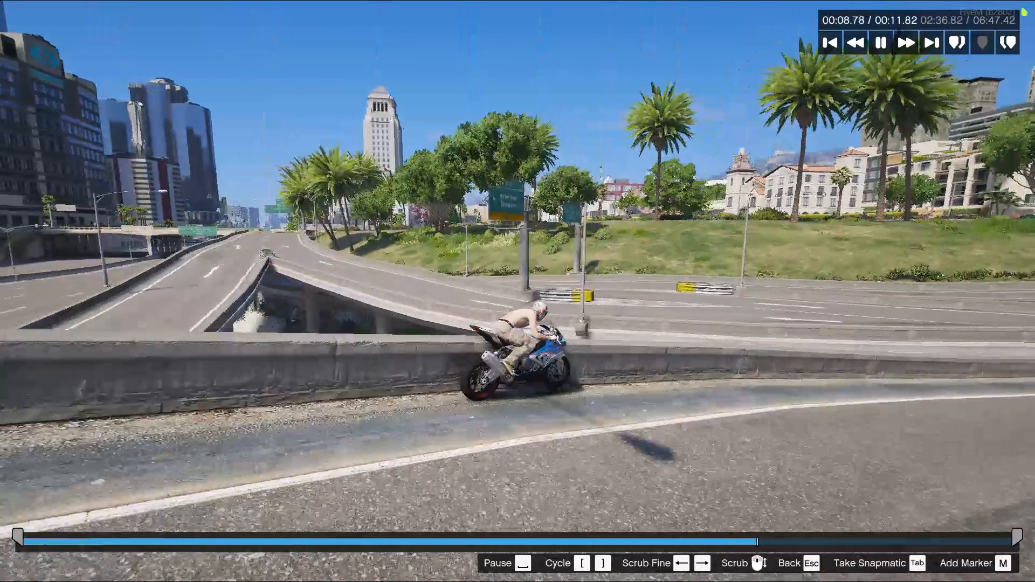
pyautogui.press('F5')
pyautogui.press('F5')
# Leave the ninth clip and open the next timeline clip, the tenth, for editing.
pyautogui.press('Escape')
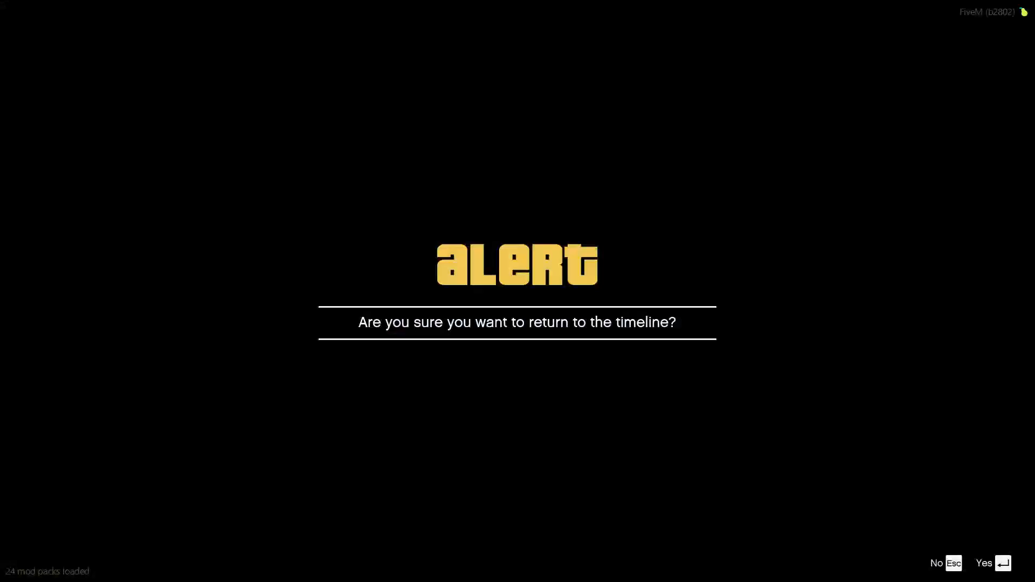
pyautogui.press('Return')
pyautogui.press('Right')
pyautogui.press('Return')
pyautogui.press('Return')
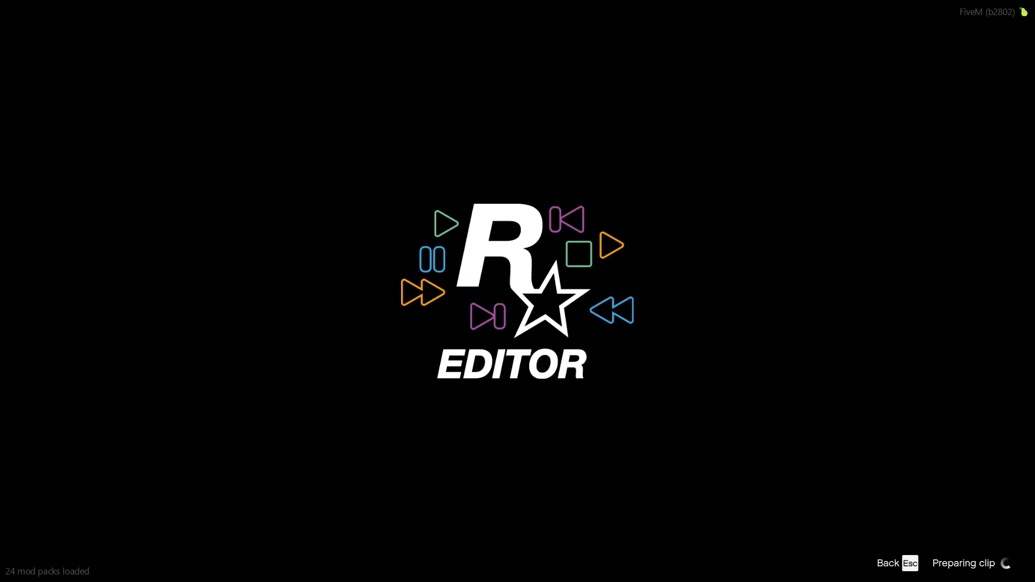
# Set the saturation effect of the tenth clip's start marker to 8.
pyautogui.press('Down')
pyautogui.press('Down')
pyautogui.press('Return')
pyautogui.press('Down')
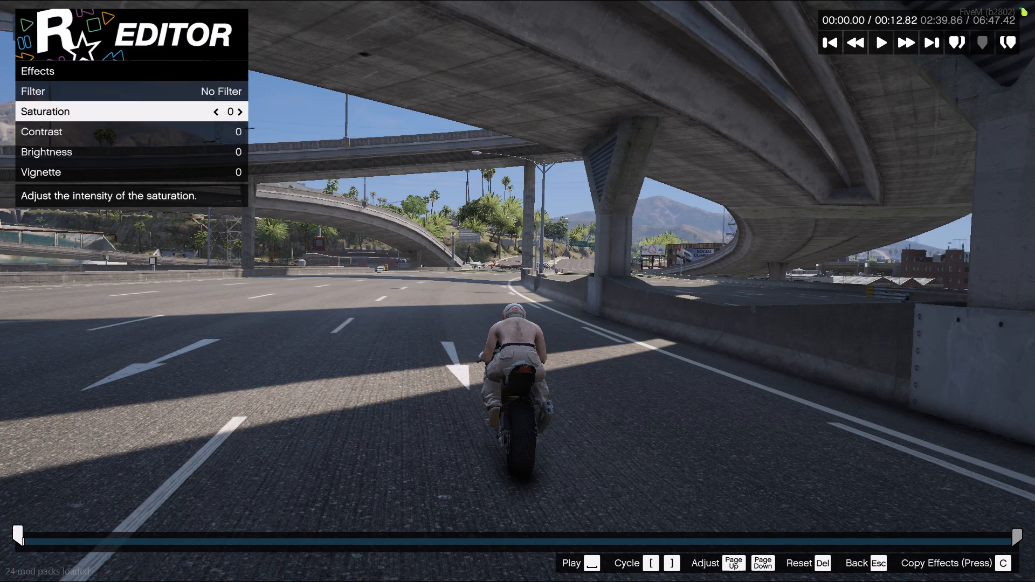
pyautogui.press('Right')
pyautogui.press('Right')
pyautogui.press('Right')
pyautogui.press('Right')
pyautogui.press('Right')
pyautogui.press('Right')
pyautogui.press('Right')
pyautogui.press('Right')
# Raise the contrast of the tenth clip's start marker by one setting.
pyautogui.press('Down')
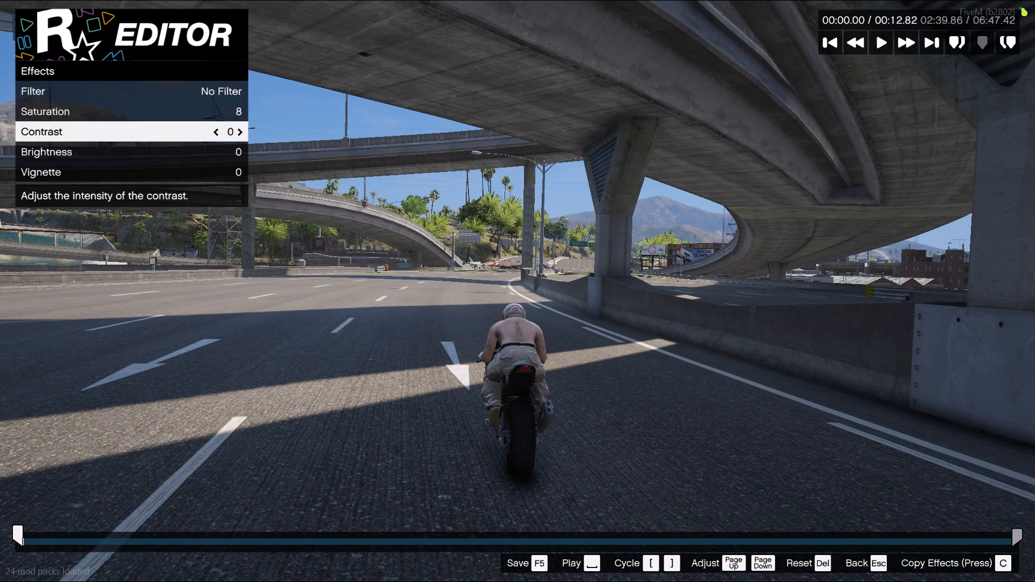
pyautogui.press('Right')
pyautogui.press('BackSpace')
# Open the tenth clip's depth of field settings and save the project.
pyautogui.press('Up')
pyautogui.press('Return')
pyautogui.press('F5')
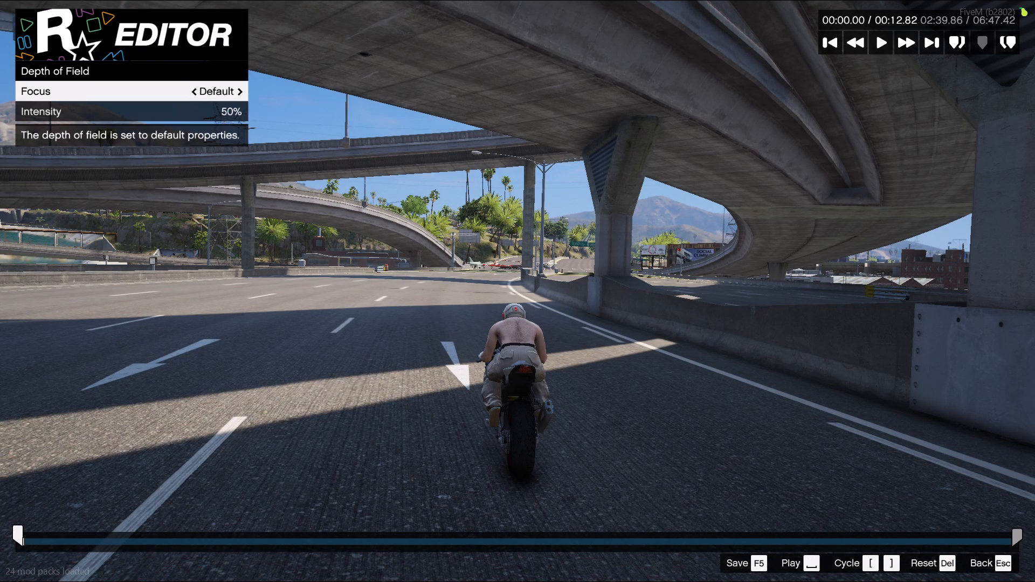
pyautogui.press('F5')
pyautogui.press('F5')
# Leave the tenth clip and open the next timeline clip, Oct-30-2026-Clip-0095, for editing.
pyautogui.press('Escape')
pyautogui.press('Escape')
pyautogui.press('Escape')
pyautogui.press('Return')
pyautogui.press('Right')
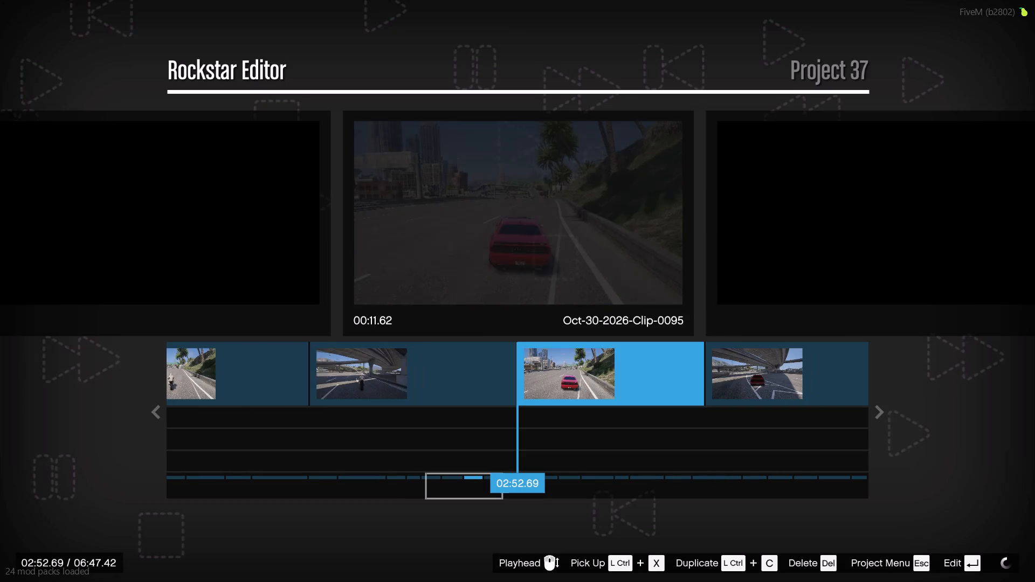
pyautogui.press('Return')
pyautogui.press('Return')
pyautogui.press('Return')
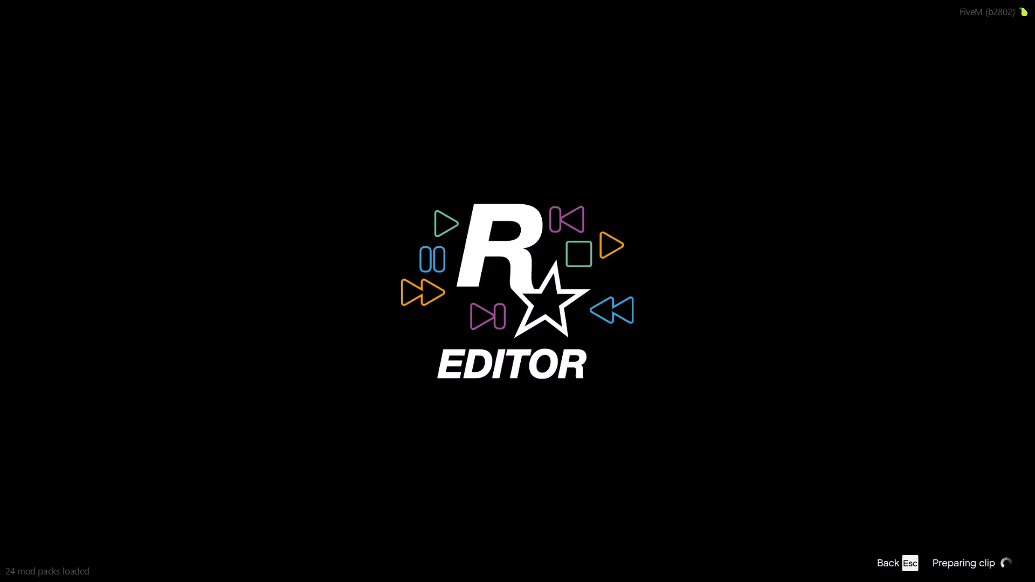
# Set the saturation effect of the eleventh clip's start marker to 8.
pyautogui.press('Down')
pyautogui.press('Down')
pyautogui.press('Return')
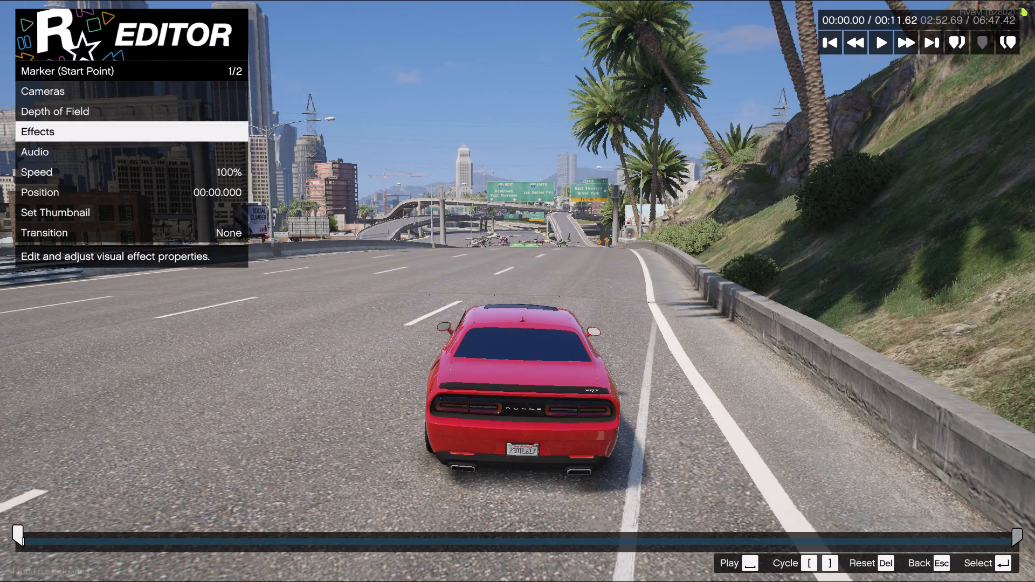
pyautogui.press('Down')
pyautogui.press('Right')
pyautogui.press('Right')
pyautogui.press('Right')
pyautogui.press('Right')
pyautogui.press('Right')
pyautogui.press('Right')
pyautogui.press('Right')
pyautogui.press('Right')
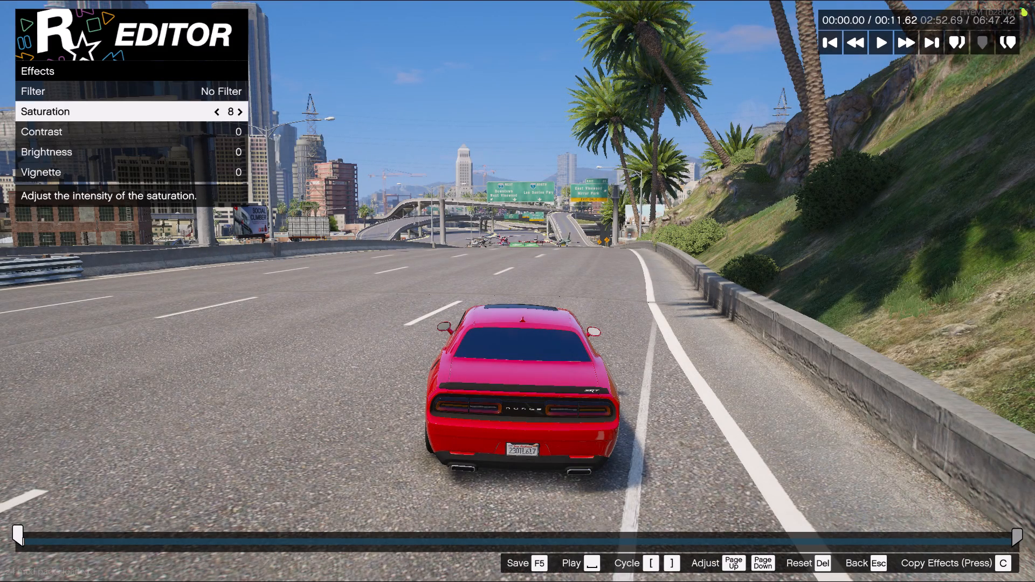
# Raise the contrast of the eleventh clip's start marker by one setting.
pyautogui.press('Down')
pyautogui.press('Right')
pyautogui.press('BackSpace')
# Set the depth of field focus of the eleventh clip's start marker to Custom.
pyautogui.press('Up')
pyautogui.press('Return')
pyautogui.press('Right')
pyautogui.press('BackSpace')
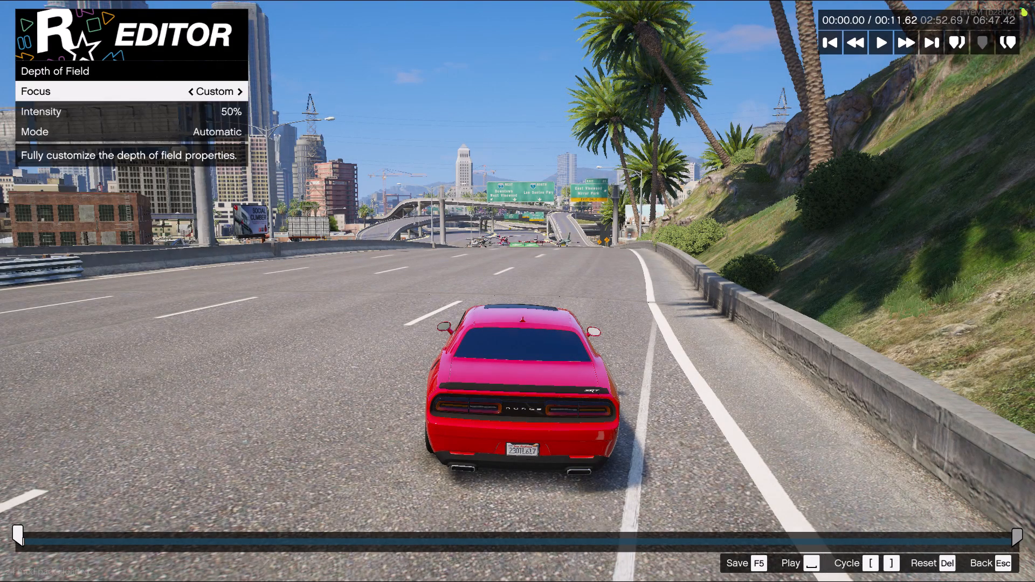
# Set the eleventh clip's start marker to a Free Camera that moves with the Player target.
pyautogui.press('Up')
pyautogui.press('Return')
pyautogui.press('Right')
pyautogui.press('Down')
pyautogui.press('Down')
pyautogui.press('Right')
# Zoom out the free camera of the eleventh clip's start marker.
pyautogui.press('Down')
pyautogui.press('Down')
pyautogui.press('Down')
pyautogui.press('Down')
pyautogui.press('Return')
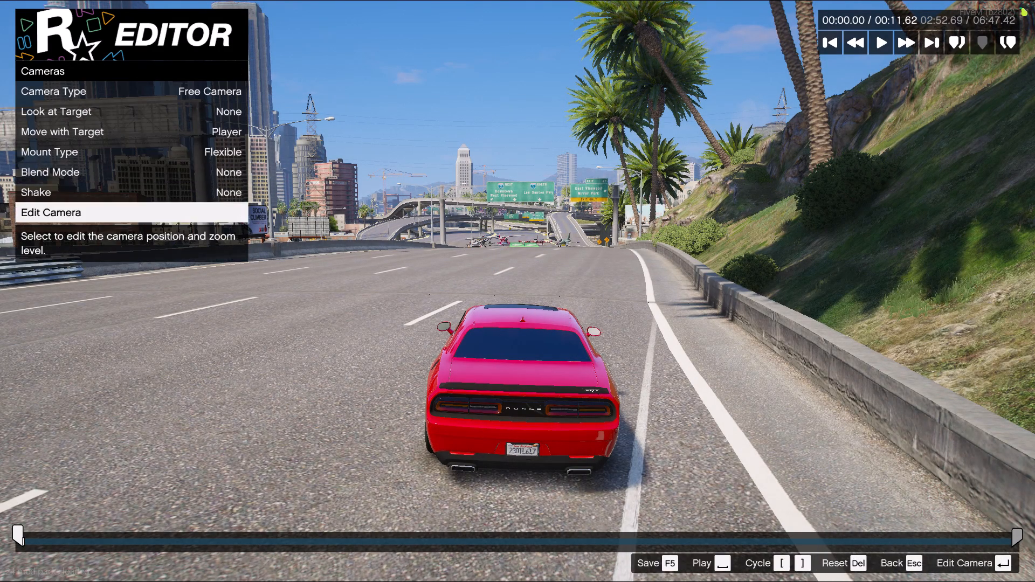
pyautogui.hotkey('ctrl', 'z')
pyautogui.hotkey('ctrl', 'z')
pyautogui.hotkey('ctrl', 'z')
pyautogui.hotkey('ctrl', 'z')
pyautogui.hotkey('ctrl', 'z')
pyautogui.hotkey('ctrl', 'z')
pyautogui.hotkey('ctrl', 'z')
pyautogui.hotkey('ctrl', 'z')
pyautogui.hotkey('ctrl', 'z')
pyautogui.hotkey('ctrl', 'z')
pyautogui.press('Escape')
# Play the eleventh clip through to check the camera and save the project.
pyautogui.press('space')
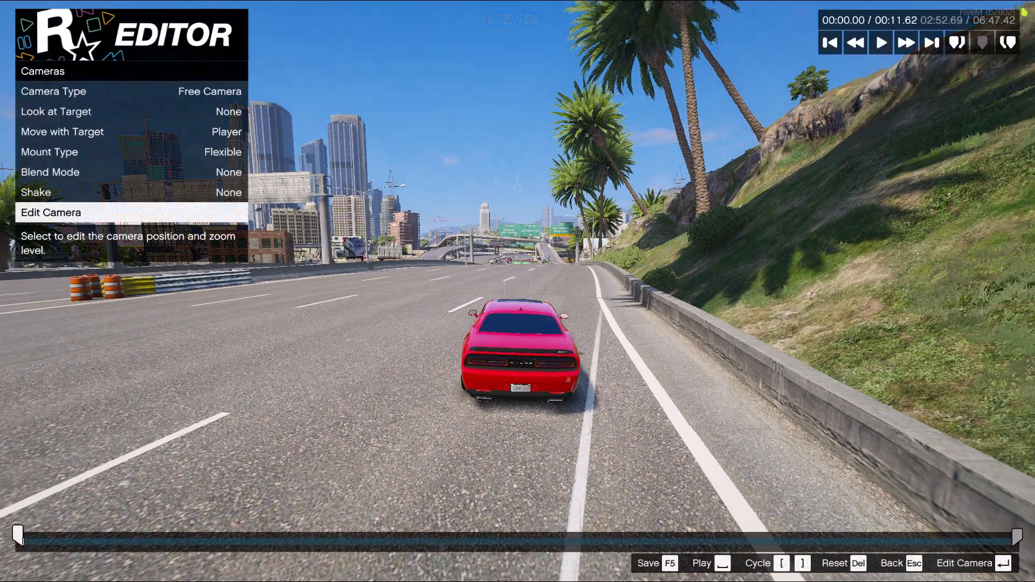
pyautogui.press('F5')
pyautogui.press('F5')
pyautogui.press('F5')
pyautogui.press('F5')
pyautogui.press('F5')
pyautogui.press('F5')
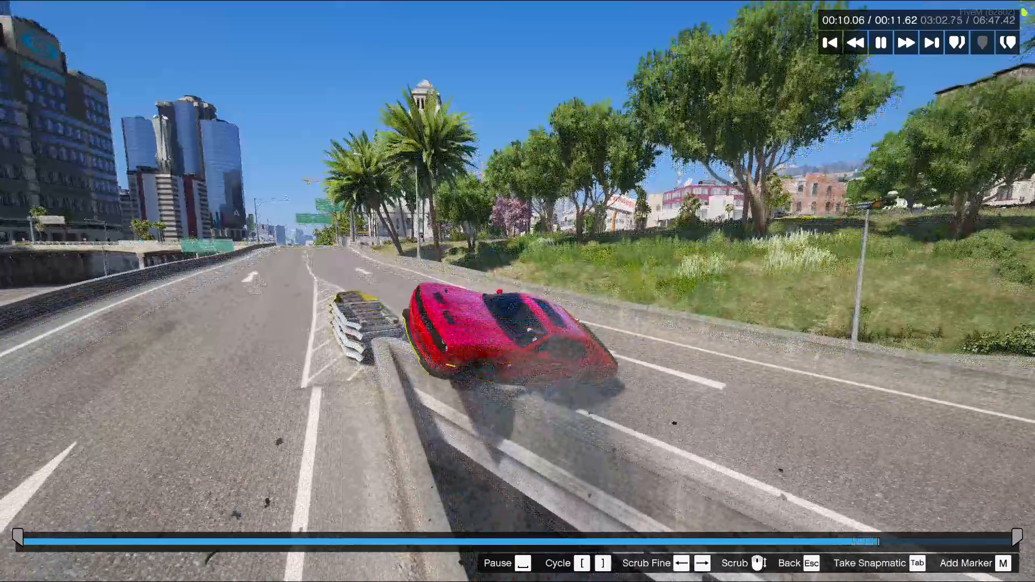
pyautogui.press('F5')
pyautogui.press('F5')
pyautogui.press('F5')
# Leave the eleventh clip and open the next timeline clip, the twelfth, for editing.
pyautogui.press('Escape')
pyautogui.press('Return')
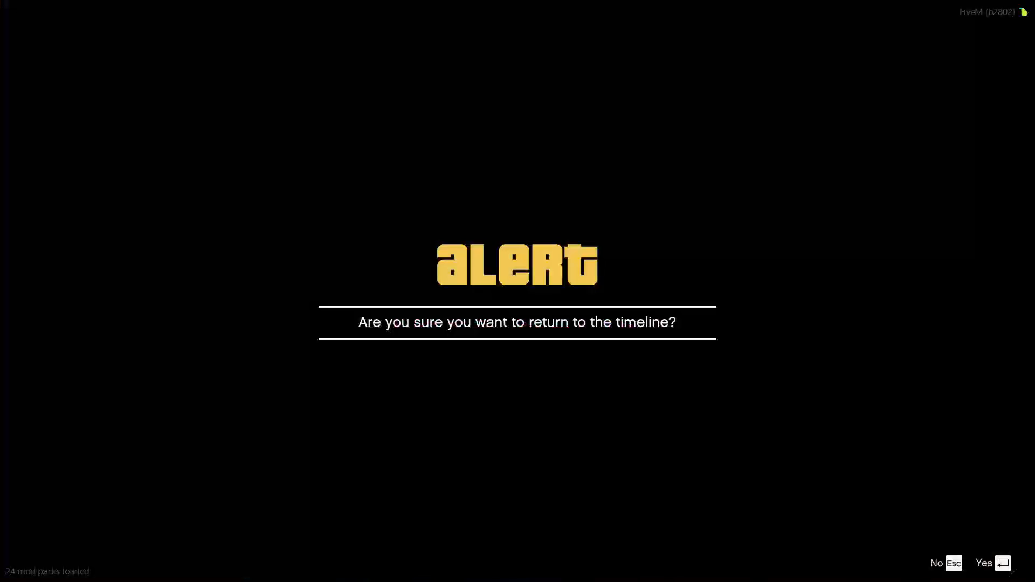
pyautogui.press('Right')
pyautogui.press('Return')
pyautogui.press('Return')
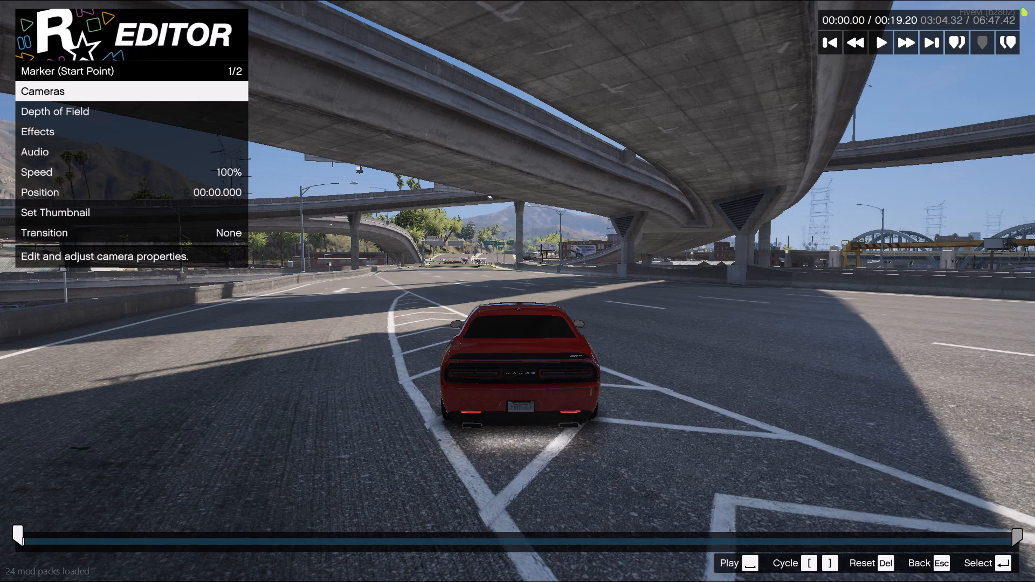
# Set the saturation effect of the twelfth clip's start marker to 8.
pyautogui.press('Down')
pyautogui.press('Down')
pyautogui.press('Return')
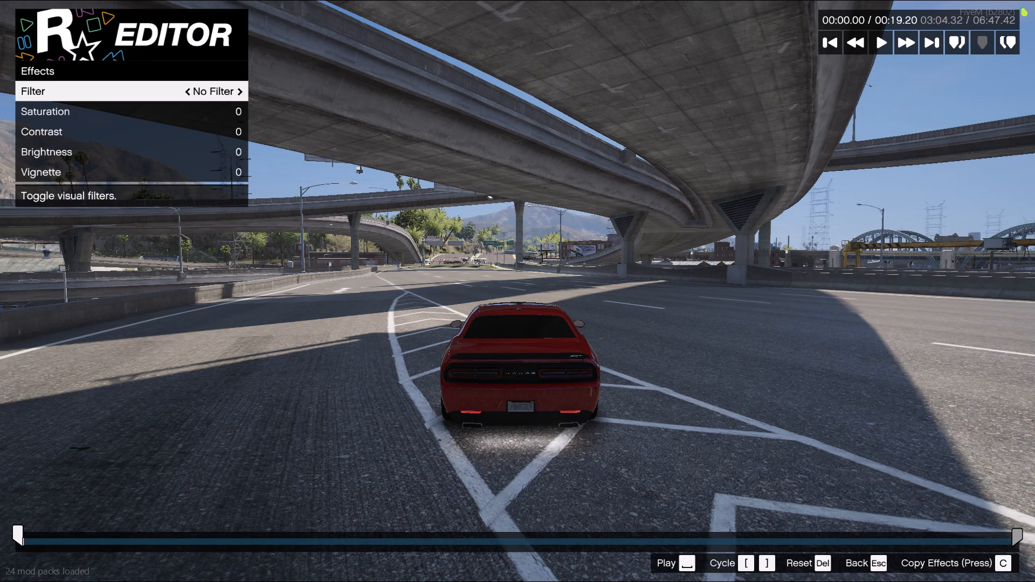
pyautogui.press('Down')
pyautogui.press('Right')
pyautogui.press('Right')
pyautogui.press('Right')
pyautogui.press('Right')
pyautogui.press('Right')
pyautogui.press('Right')
pyautogui.press('Right')
pyautogui.press('Right')
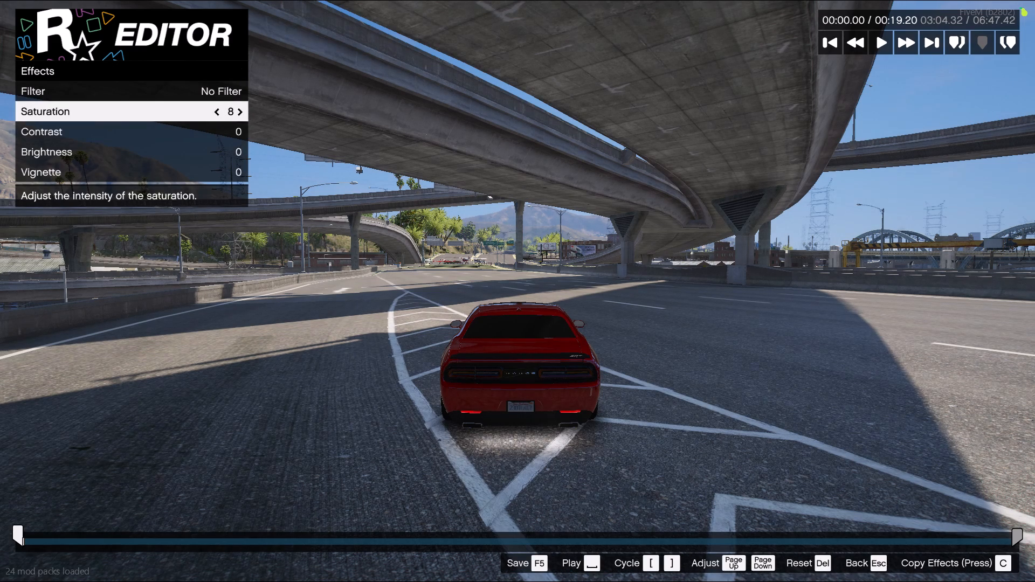
# Set the contrast of the twelfth clip's start marker to 1.
pyautogui.press('Down')
pyautogui.press('Right')
# Lower the saturation of the twelfth clip's start marker by one setting and save the project.
pyautogui.press('Up')
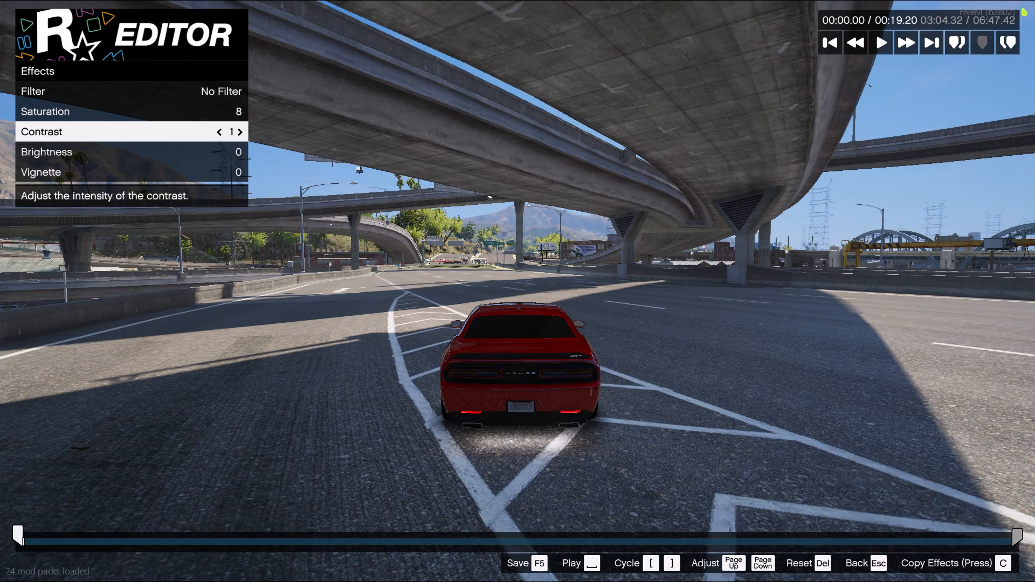
pyautogui.press('Left')
pyautogui.press('F5')
pyautogui.press('F5')
pyautogui.press('F5')
pyautogui.press('F5')
# Leave the twelfth clip and open the next timeline clip, the thirteenth, for editing.
pyautogui.press('Escape')
pyautogui.press('Escape')
pyautogui.press('Escape')
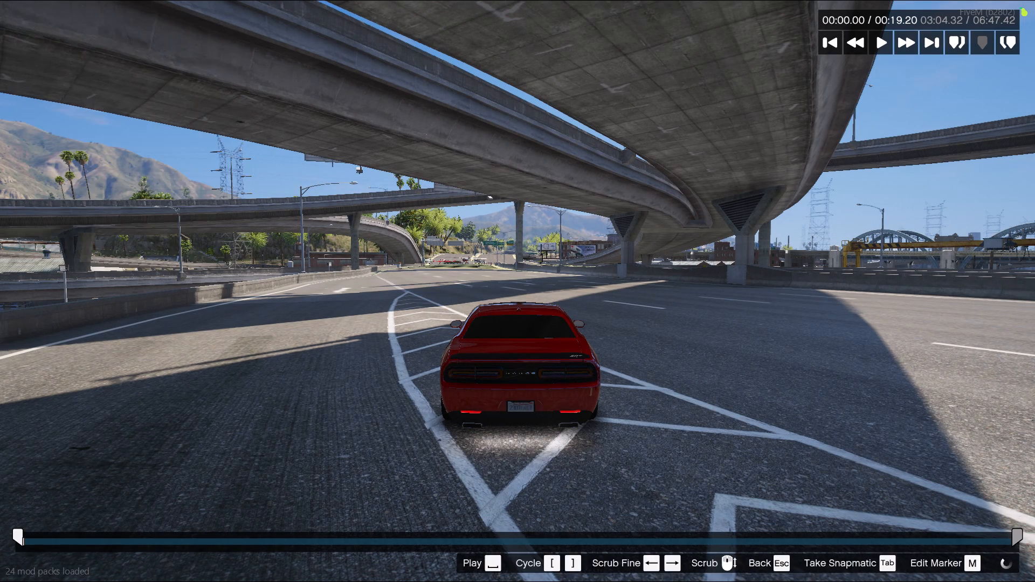
pyautogui.press('Return')
pyautogui.press('Right')
pyautogui.press('Return')
pyautogui.press('Return')
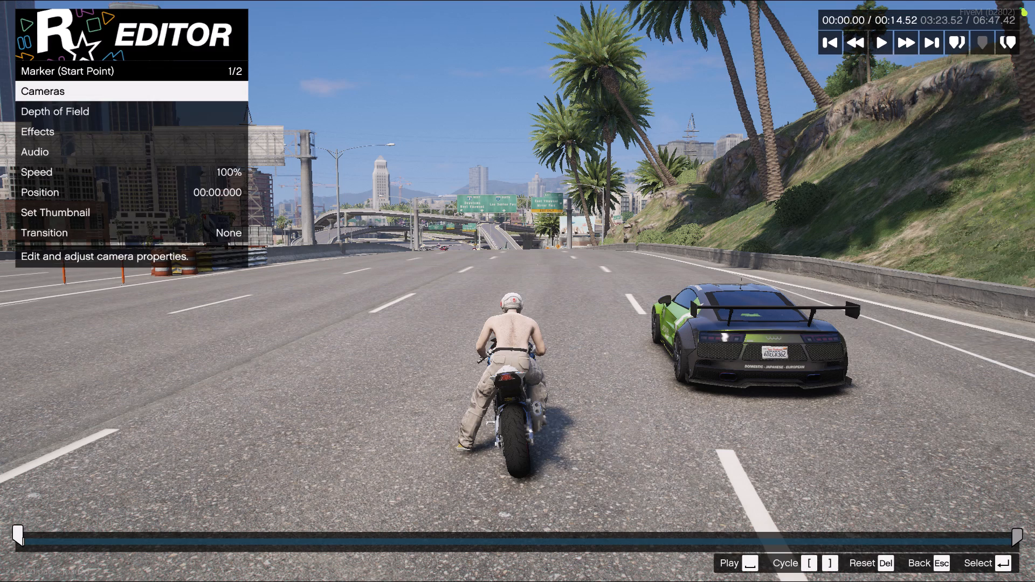
# Set the saturation effect of the thirteenth clip's start marker to 9.
pyautogui.press('Down')
pyautogui.press('Down')
pyautogui.press('Return')
pyautogui.press('Down')
pyautogui.press('Right')
pyautogui.press('Right')
pyautogui.press('Right')
pyautogui.press('Right')
pyautogui.press('Right')
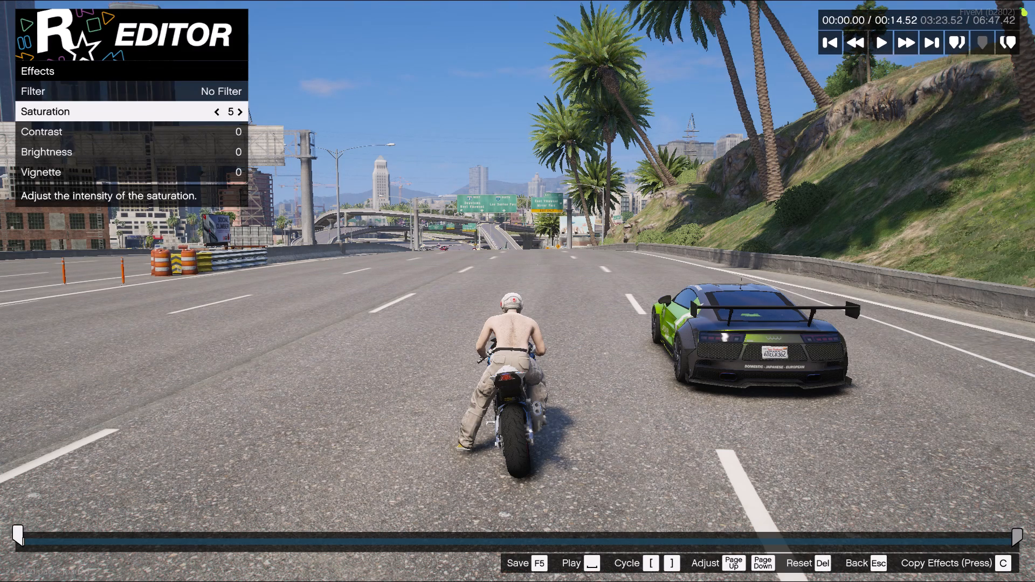
pyautogui.press('Right')
pyautogui.press('Right')
pyautogui.press('Right')
pyautogui.press('Right')
# Set the contrast effect of the thirteenth clip's start marker to 1.
pyautogui.press('Down')
pyautogui.press('Right')
pyautogui.press('BackSpace')
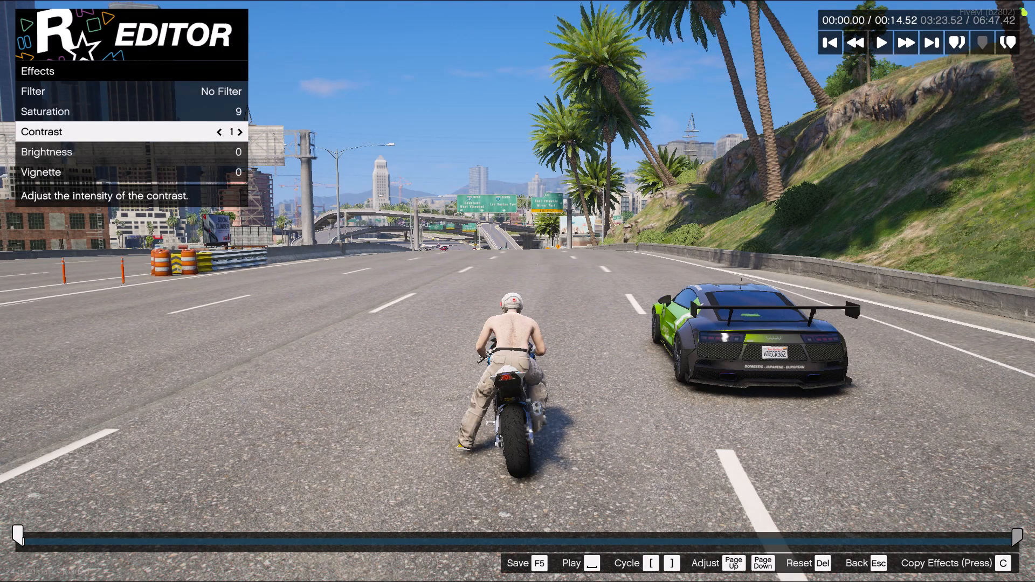
# Switch the depth of field of the thirteenth clip's start marker to the next mode.
pyautogui.press('Up')
pyautogui.press('Return')
pyautogui.press('Right')
pyautogui.press('BackSpace')
# Set the thirteenth clip's start marker to a Free Camera that moves with the Player target.
pyautogui.press('Up')
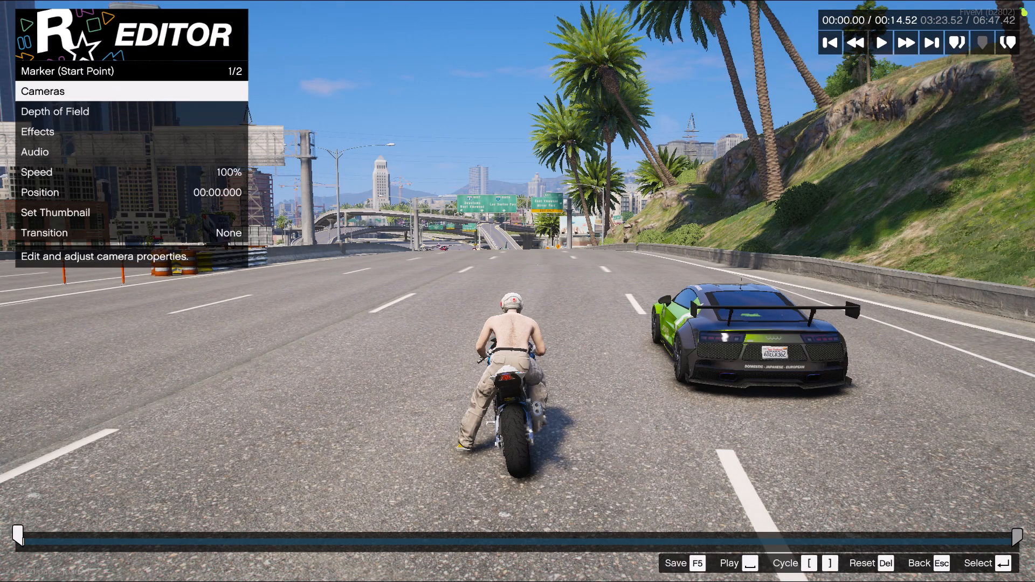
pyautogui.press('Return')
pyautogui.press('Right')
pyautogui.press('Down')
pyautogui.press('Down')
pyautogui.press('Right')
pyautogui.press('Down')
pyautogui.press('Down')
pyautogui.press('Down')
pyautogui.press('Down')
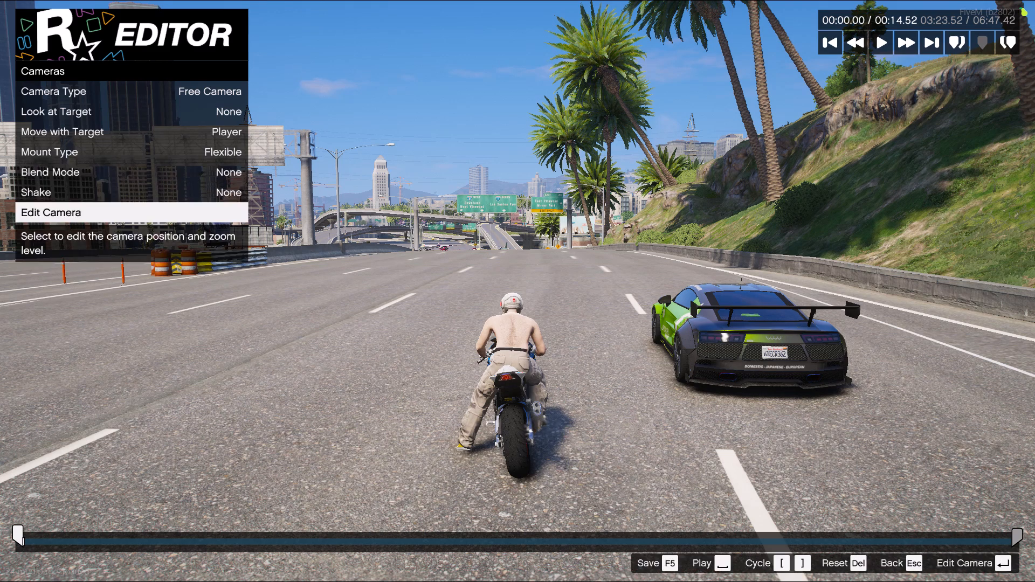
# Edit the thirteenth clip's free camera so that it is zoomed out slightly from the motorcyclist.
pyautogui.press('Return')
pyautogui.hotkey('ctrl', 'z')
pyautogui.hotkey('ctrl', 'z')
pyautogui.press('Escape')
# Play back the thirteenth clip from its start and save the project.
pyautogui.press('space')
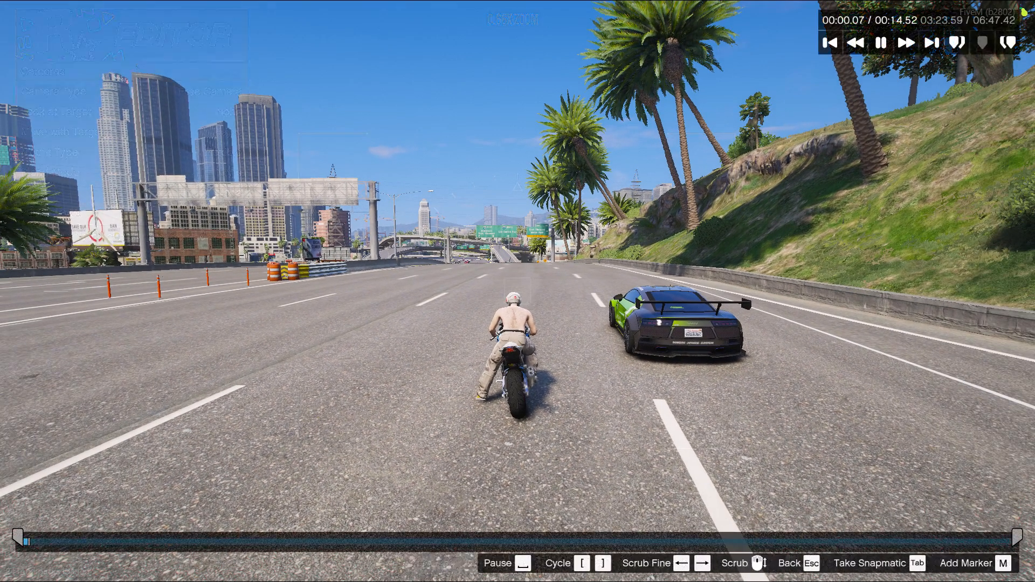
pyautogui.press('F5')
pyautogui.press('F5')
pyautogui.press('F5')
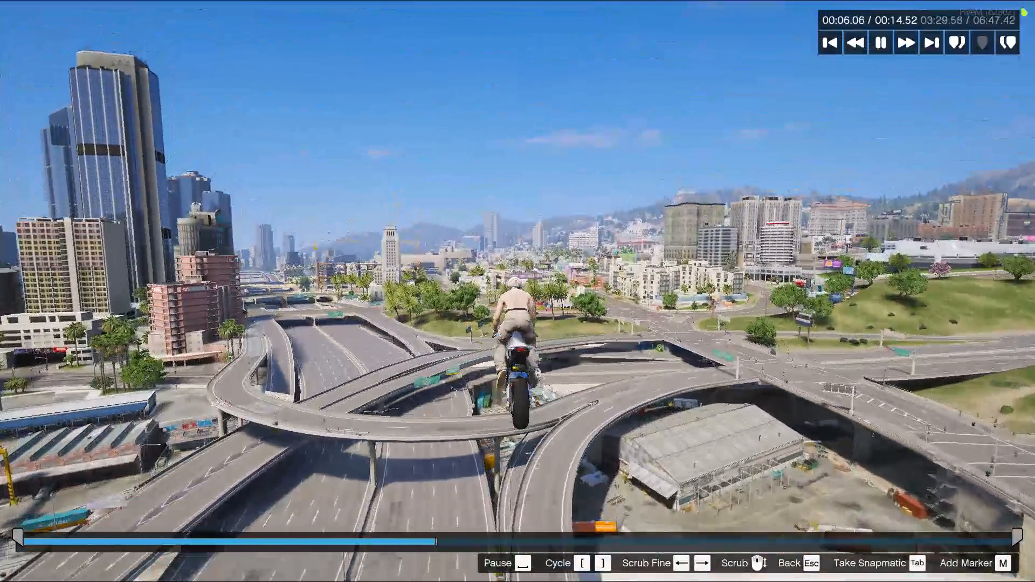
pyautogui.press('F5')
# Leave the thirteenth clip and open the next timeline clip, the fourteenth, for editing.
pyautogui.press('Escape')
pyautogui.press('Return')
pyautogui.press('Right')
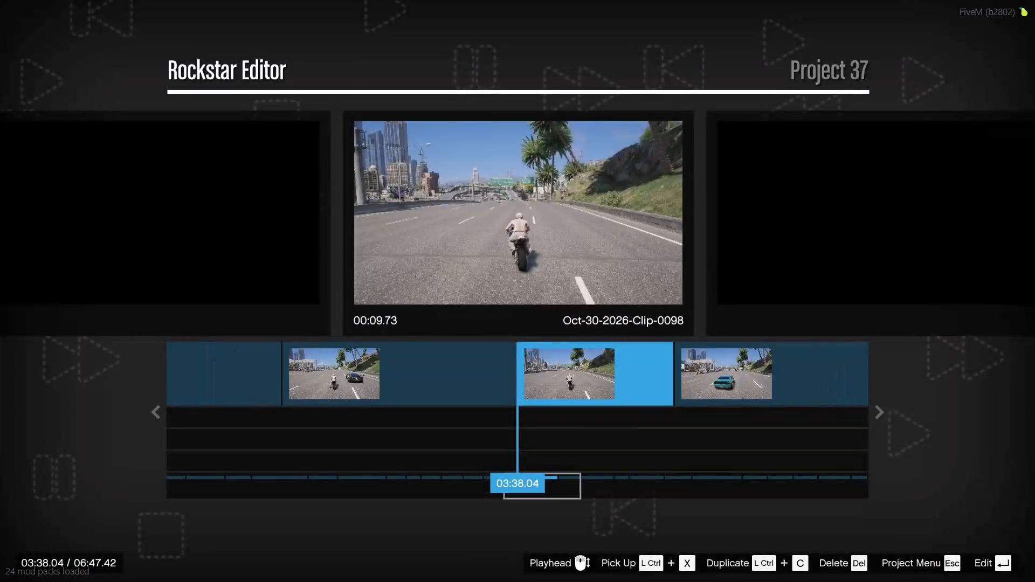
pyautogui.press('Return')
pyautogui.press('Return')
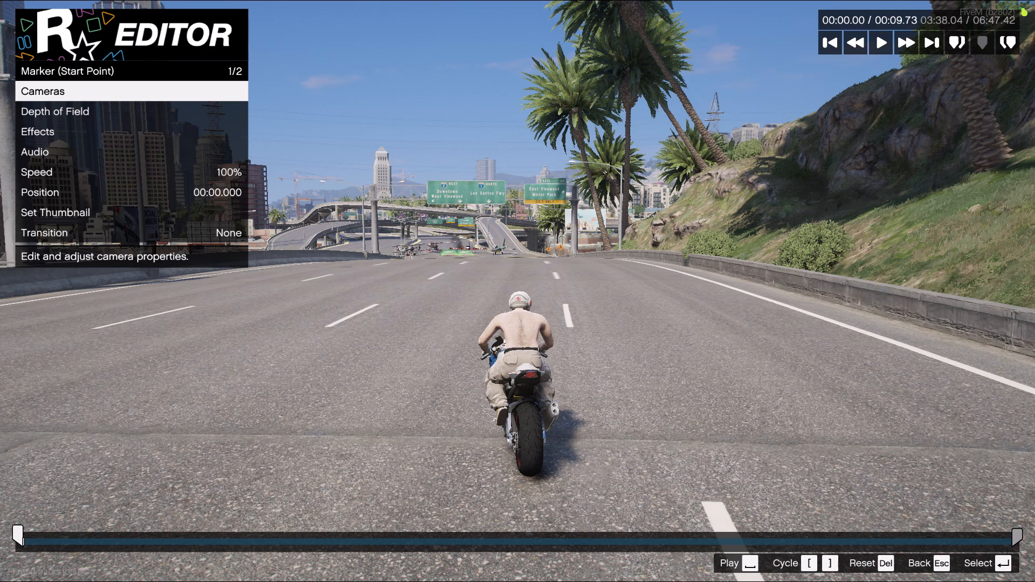
# Open the effects settings of the fourteenth clip's start marker.
pyautogui.press('Down')
pyautogui.press('Down')
pyautogui.press('Down')
pyautogui.press('Up')
pyautogui.press('Return')
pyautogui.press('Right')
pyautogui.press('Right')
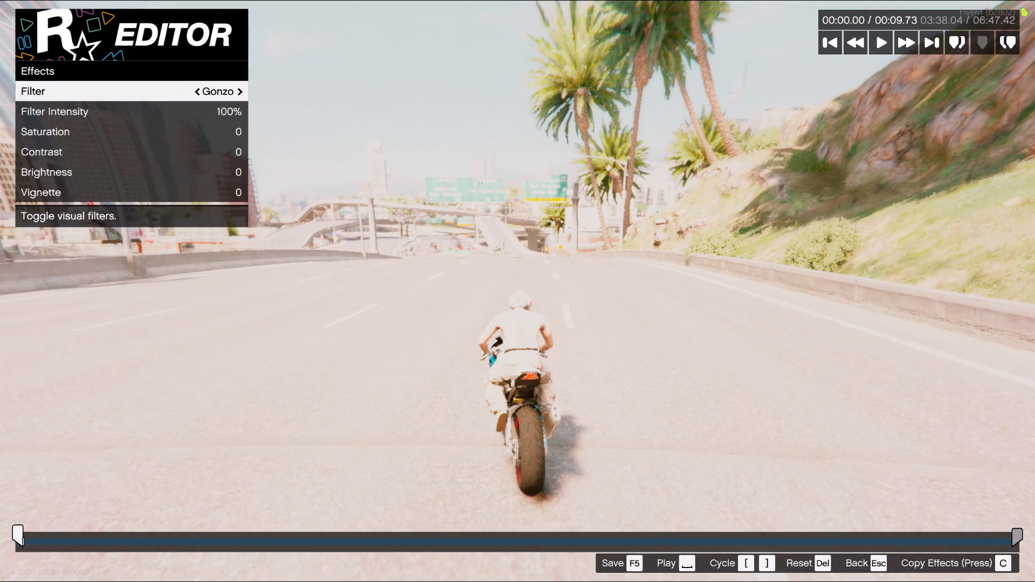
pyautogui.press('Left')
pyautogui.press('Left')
# Set the saturation effect of the fourteenth clip's start marker to 7.
pyautogui.press('Down')
pyautogui.press('Right')
pyautogui.press('Right')
pyautogui.press('Right')
pyautogui.press('Right')
pyautogui.press('Right')
pyautogui.press('Right')
pyautogui.press('Right')
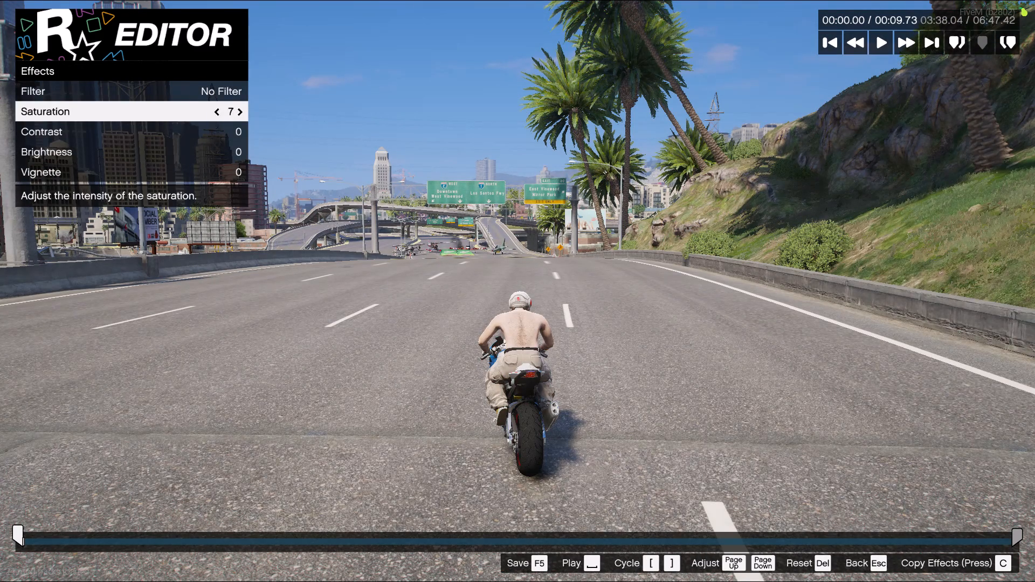
# Set the contrast effect of the fourteenth clip's start marker to 1.
pyautogui.press('Down')
pyautogui.press('Right')
pyautogui.press('Right')
pyautogui.press('Left')
pyautogui.press('BackSpace')
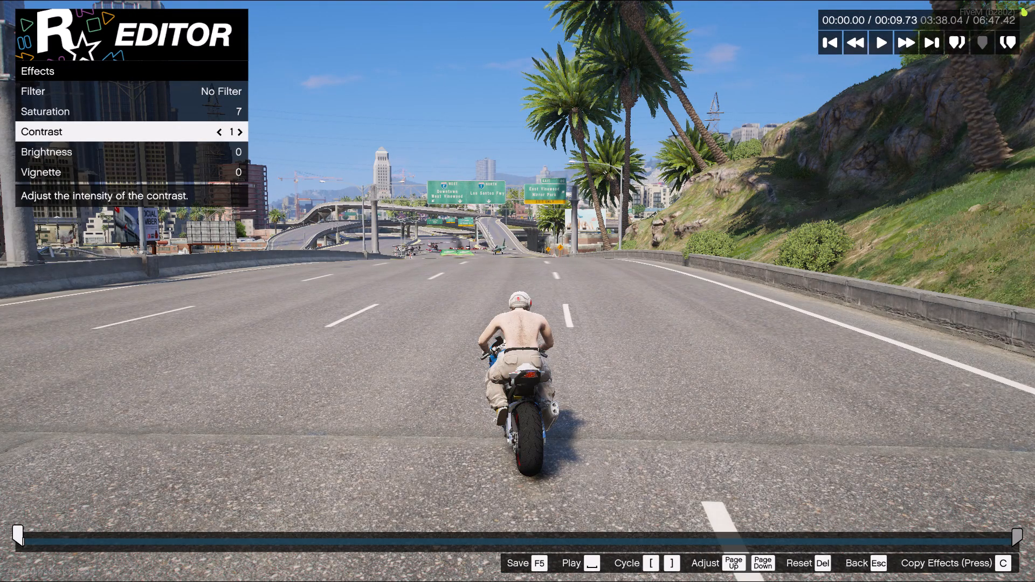
# Switch the depth of field of the fourteenth clip's start marker to the next mode.
pyautogui.press('Up')
pyautogui.press('Return')
pyautogui.press('Right')
pyautogui.press('BackSpace')
# Set the fourteenth clip's start marker to a Free Camera that moves with the Player target.
pyautogui.press('Up')
pyautogui.press('Return')
pyautogui.press('Right')
pyautogui.press('Down')
pyautogui.press('Down')
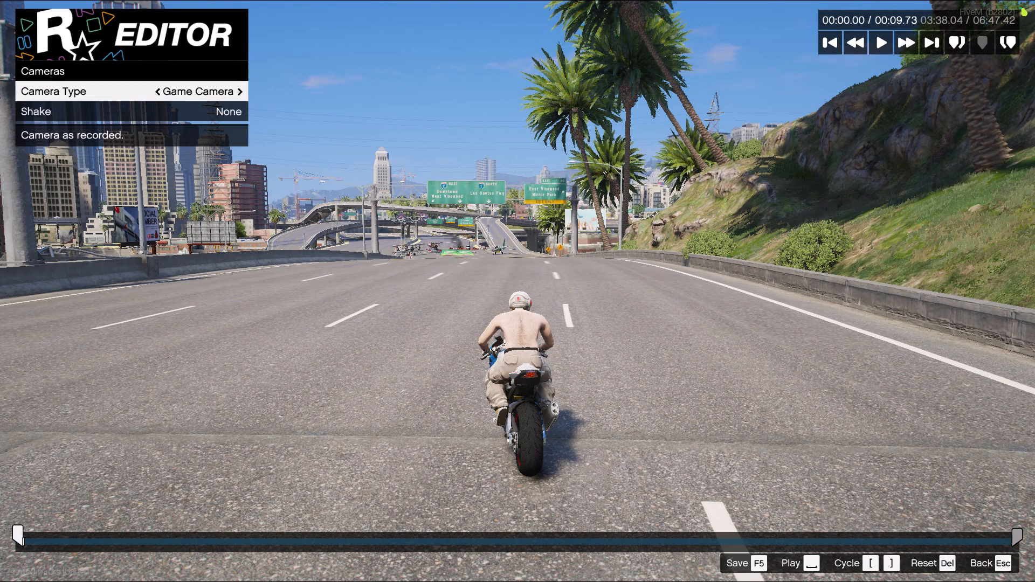
pyautogui.press('Right')
pyautogui.press('Down')
pyautogui.press('Down')
pyautogui.press('Right')
pyautogui.press('Down')
pyautogui.press('Down')
pyautogui.press('Down')
pyautogui.press('Down')
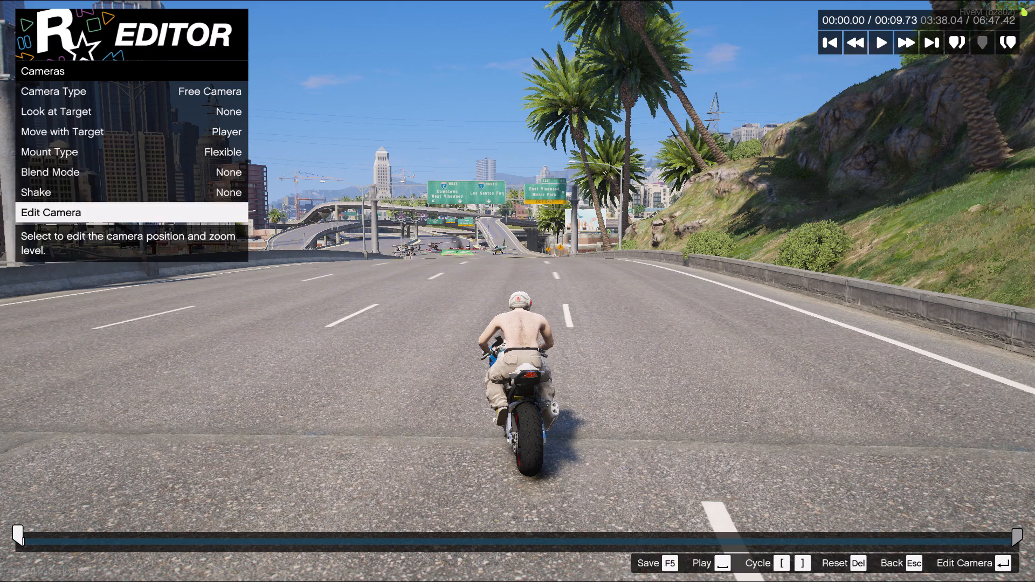
# Edit the fourteenth clip's free camera so that it is zoomed out from the motorcyclist.
pyautogui.press('Return')
pyautogui.hotkey('ctrl', 'z')
pyautogui.hotkey('ctrl', 'z')
pyautogui.hotkey('ctrl', 'z')
pyautogui.hotkey('ctrl', 'z')
pyautogui.press('Escape')
# Play the fourteenth clip through to its end and save the project.
pyautogui.press('space')
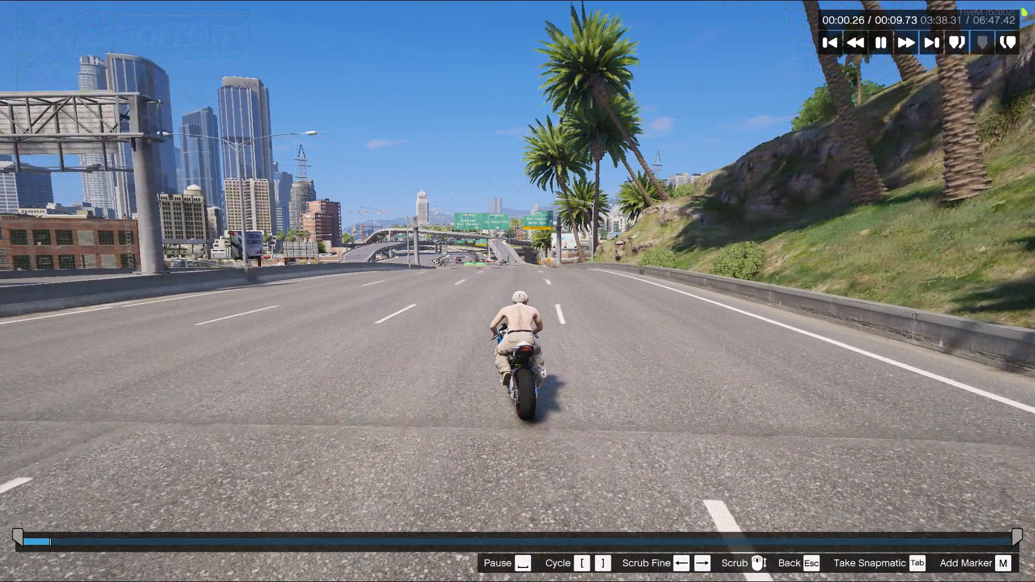
pyautogui.press('F5')
pyautogui.press('F5')
pyautogui.press('F5')
pyautogui.press('F5')
pyautogui.press('F5')
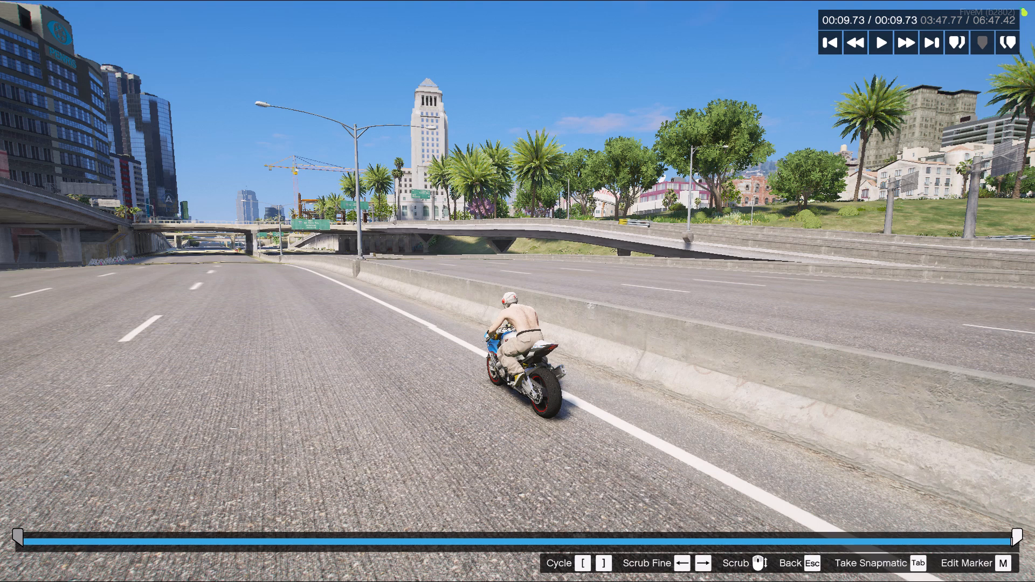
pyautogui.press('F5')
pyautogui.press('F5')
pyautogui.press('F5')
# Leave the fourteenth clip and open the next timeline clip, the fifteenth, for editing.
pyautogui.press('Escape')
pyautogui.press('Return')
pyautogui.press('Right')
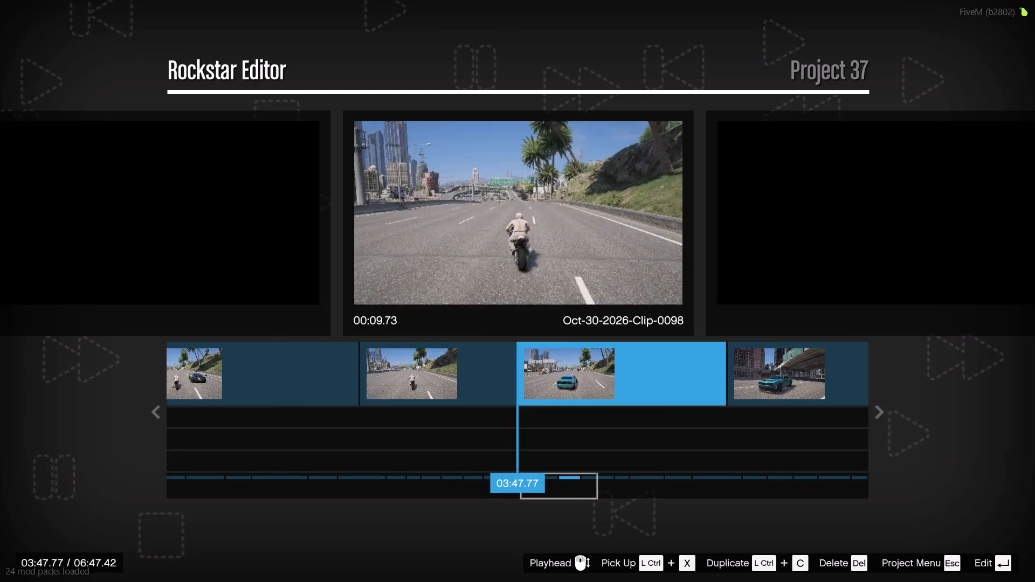
pyautogui.press('Return')
pyautogui.press('Return')
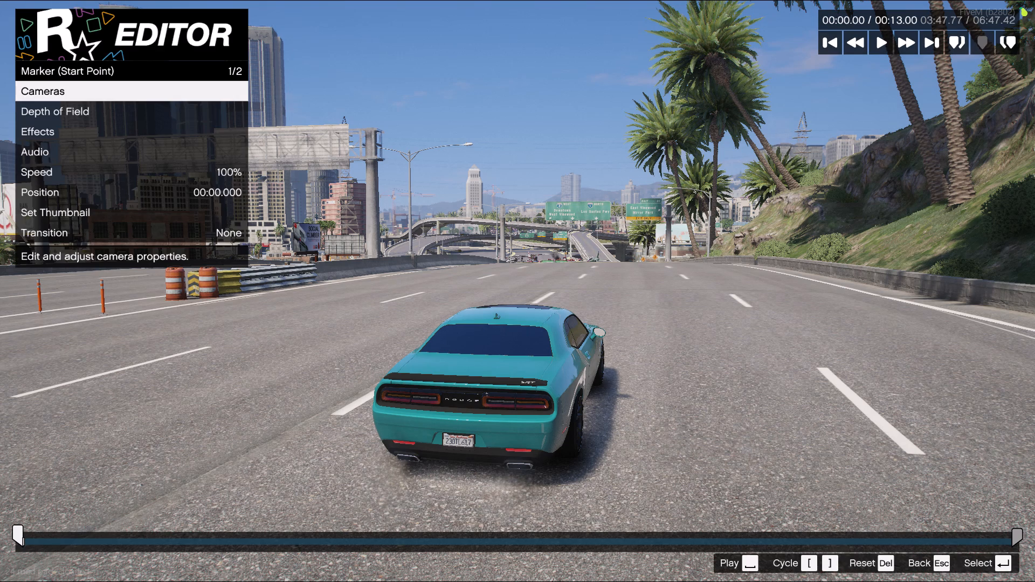
# Set the saturation effect of the fifteenth clip's start marker to 6.
pyautogui.press('Down')
pyautogui.press('Down')
pyautogui.press('Return')
pyautogui.press('Down')
pyautogui.press('Right')
pyautogui.press('Right')
pyautogui.press('Right')
pyautogui.press('Right')
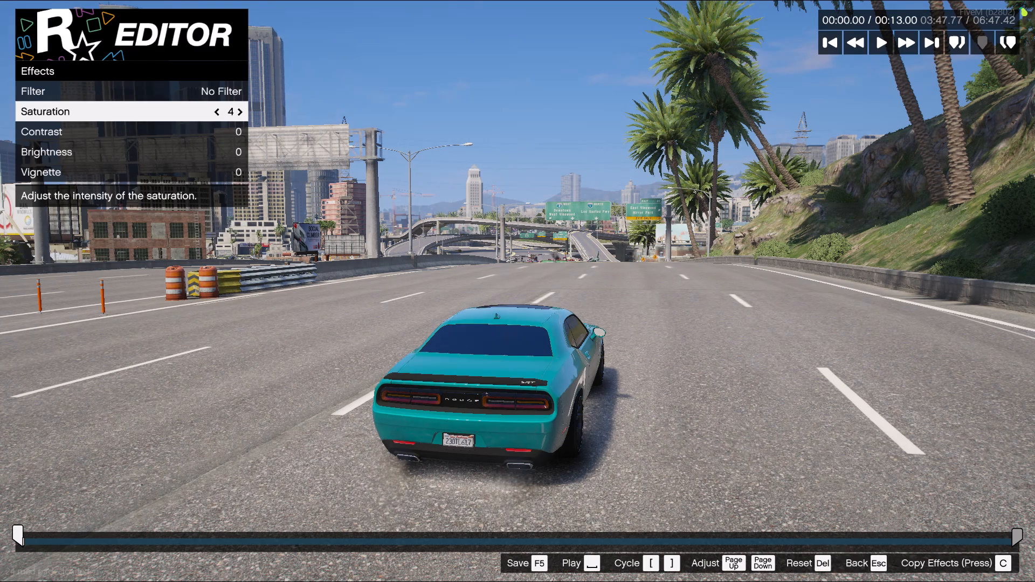
pyautogui.press('Right')
pyautogui.press('Right')
pyautogui.press('Right')
pyautogui.press('Right')
pyautogui.press('Left')
pyautogui.press('Left')
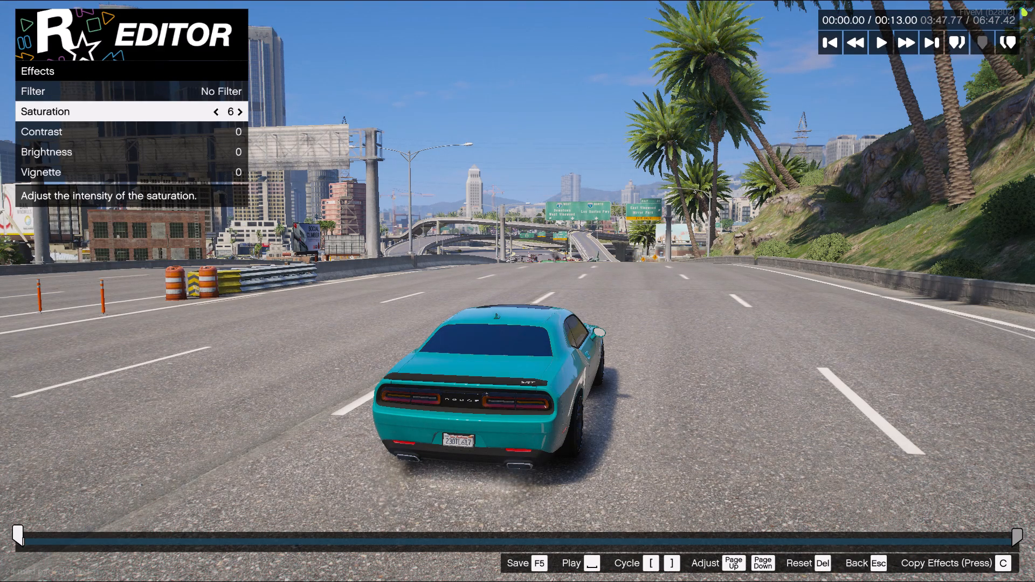
# Set the contrast effect of the fifteenth clip's start marker to 1.
pyautogui.press('Down')
pyautogui.press('Right')
pyautogui.press('BackSpace')
# Switch the depth of field of the fifteenth clip's start marker to the next mode and save the project.
pyautogui.press('Up')
pyautogui.press('Return')
pyautogui.press('Right')
pyautogui.press('BackSpace')
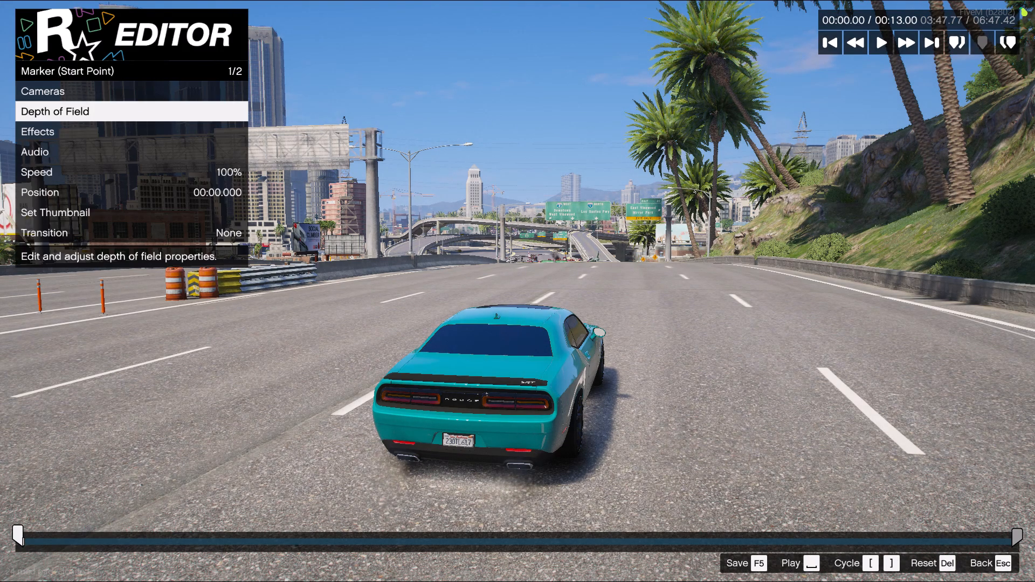
pyautogui.press('F5')
pyautogui.press('F5')
pyautogui.press('F5')
# Add a marker to the fifteenth clip at about 00:01.33.
pyautogui.press('space')
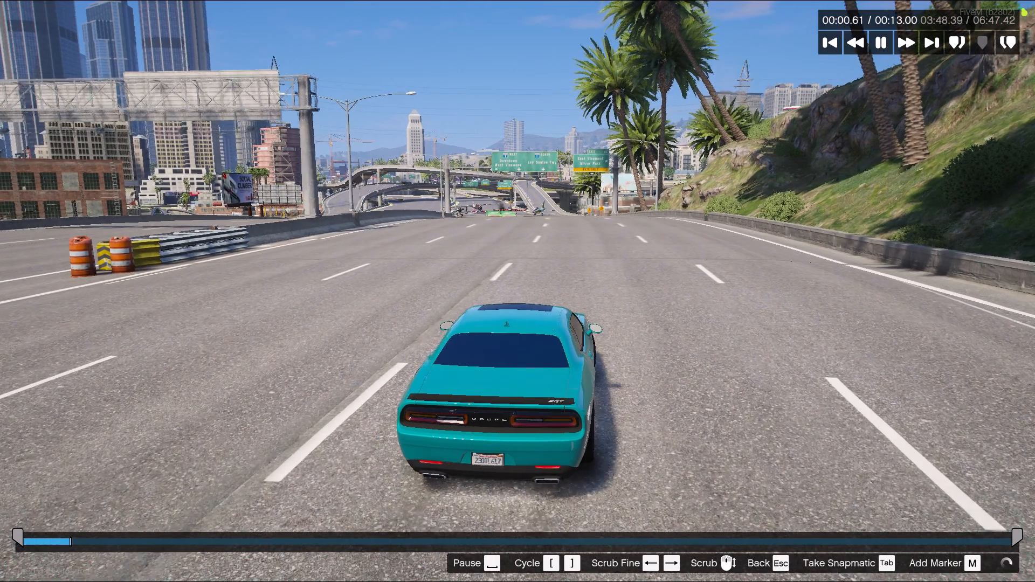
pyautogui.press('space')
pyautogui.write('M')
# Set the fifteenth clip's new marker to a Free Camera that moves with the Player target.
pyautogui.press('Return')
pyautogui.press('Right')
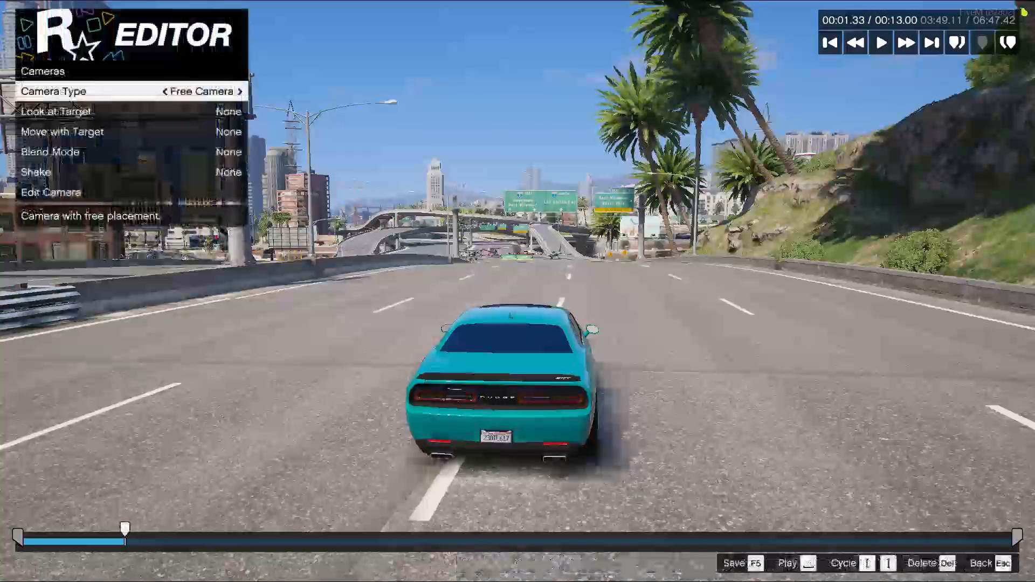
pyautogui.press('Down')
pyautogui.press('Down')
pyautogui.press('Right')
pyautogui.press('Down')
pyautogui.press('Down')
pyautogui.press('Down')
pyautogui.press('Down')
# Zoom the new marker's free camera out to 0.80x behind the teal car.
pyautogui.press('Return')
pyautogui.hotkey('ctrl', 'z')
pyautogui.hotkey('ctrl', 'z')
pyautogui.hotkey('ctrl', 'z')
pyautogui.hotkey('ctrl', 'z')
pyautogui.hotkey('ctrl', 'z')
pyautogui.hotkey('ctrl', 'z')
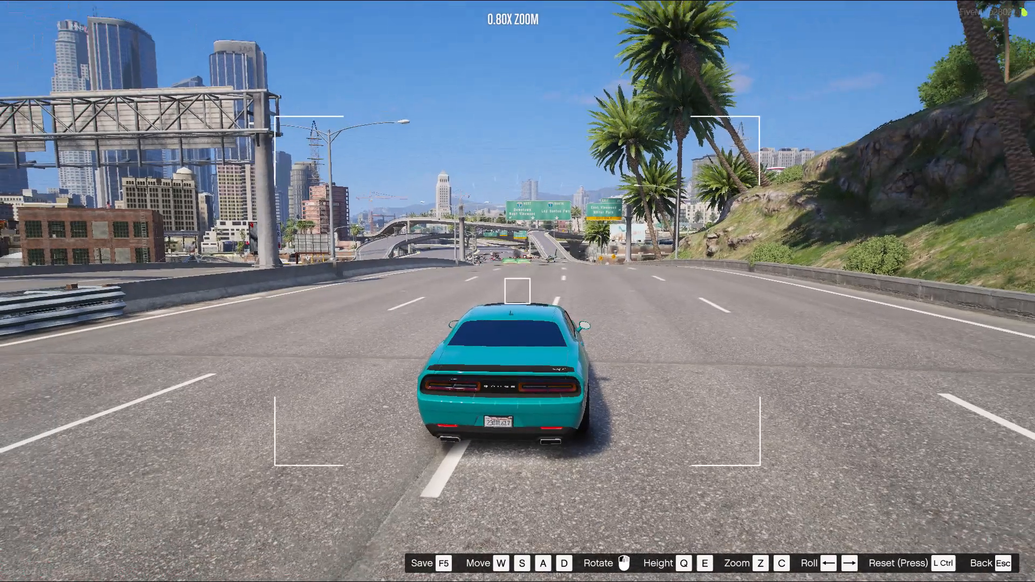
pyautogui.press('Escape')
# Play the fifteenth clip on from its new marker and save the project.
pyautogui.press('space')
pyautogui.press('F5')
pyautogui.press('F5')
pyautogui.press('F5')
pyautogui.press('F5')
pyautogui.press('F5')
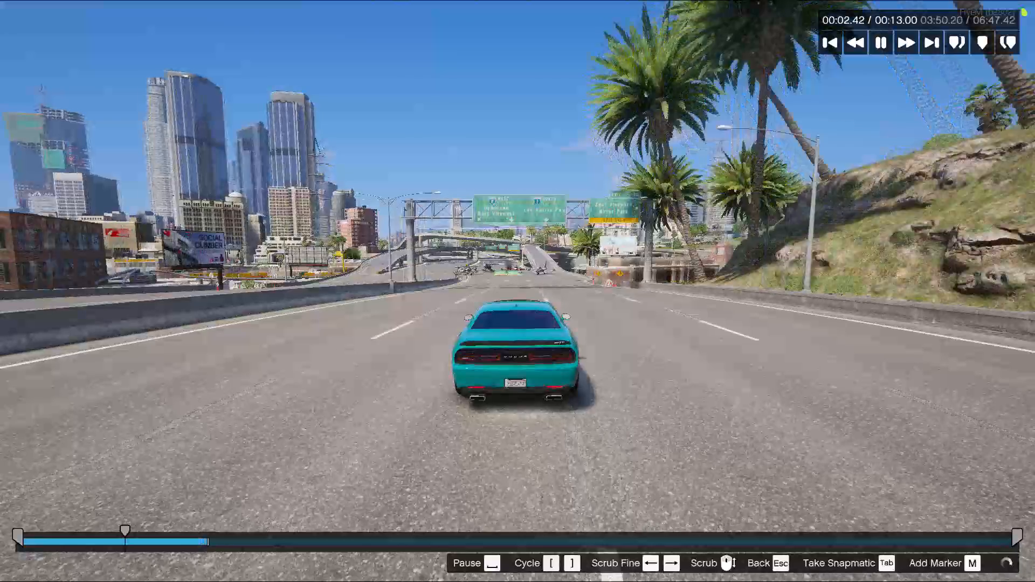
pyautogui.press('F5')
pyautogui.press('F5')
pyautogui.press('F5')
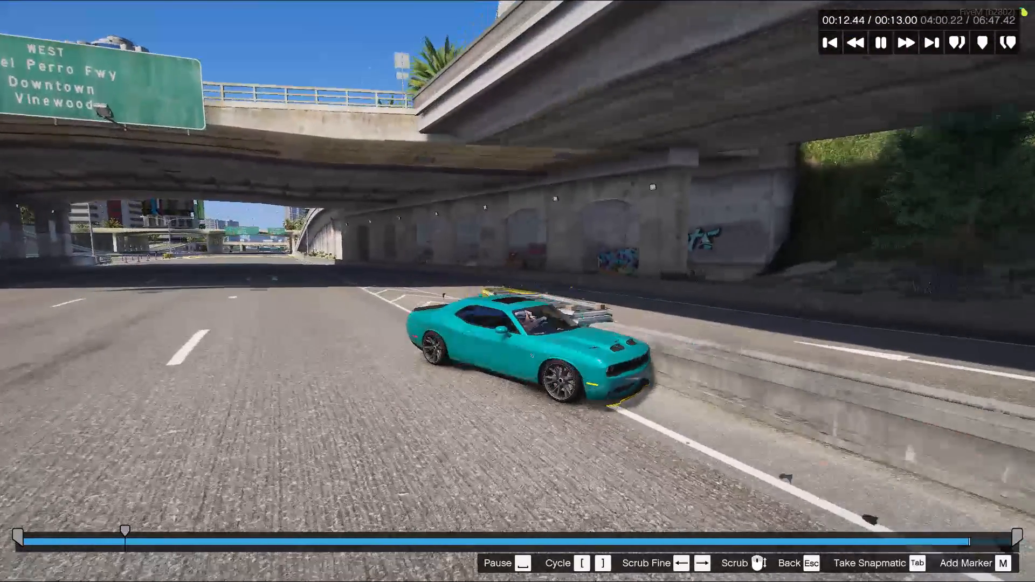
# Save the project again, return to the timeline and open the sixteenth clip for editing.
pyautogui.press('F5')
pyautogui.press('F5')
pyautogui.press('Escape')
pyautogui.press('Return')
pyautogui.press('Right')
pyautogui.press('Return')
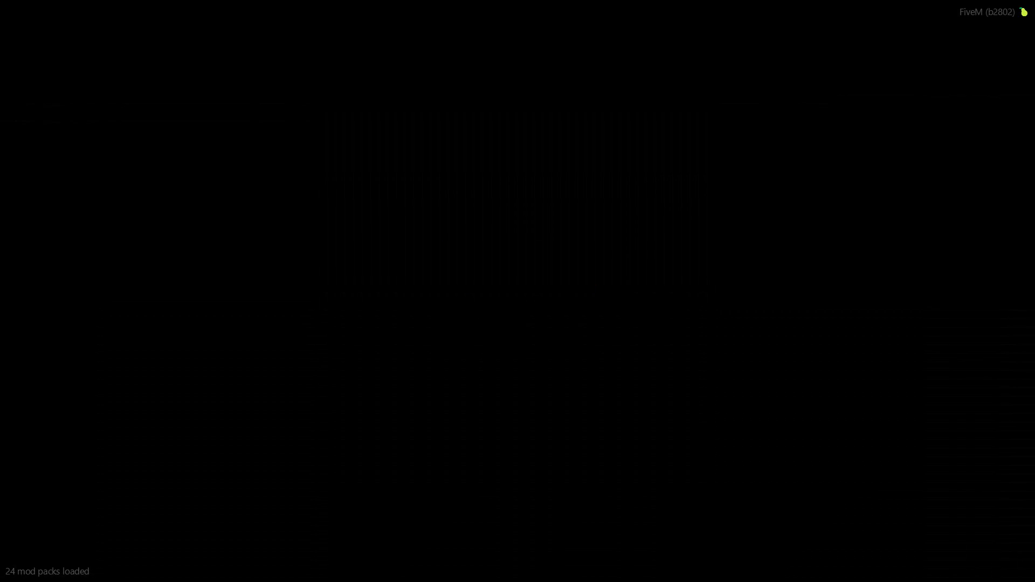
pyautogui.press('Return')
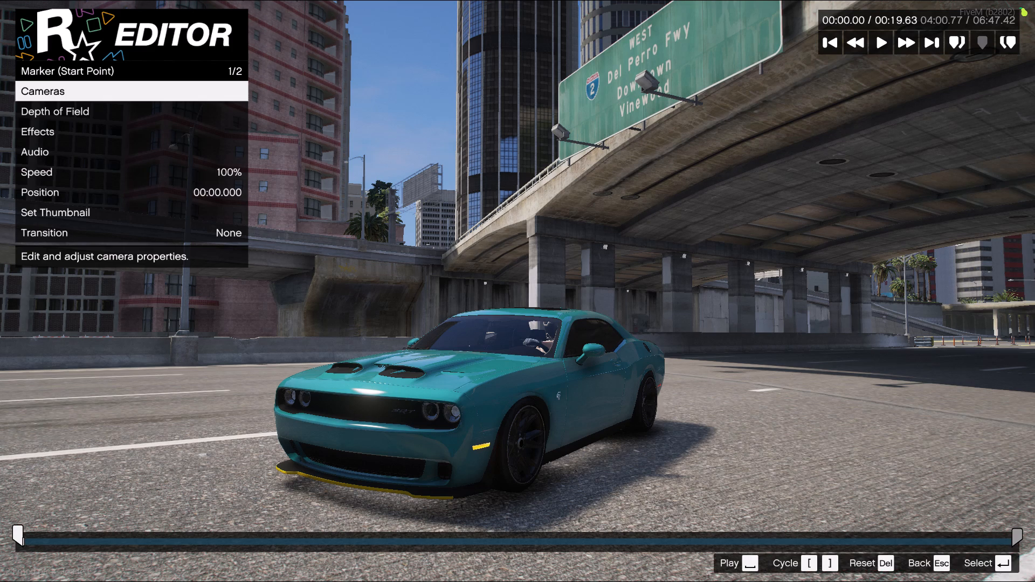
# Set the start marker's effects on the sixteenth clip to saturation 8 and contrast 2.
pyautogui.press('Down')
pyautogui.press('Down')
pyautogui.press('Return')
pyautogui.press('Down')
pyautogui.press('Right')
pyautogui.press('Right')
pyautogui.press('Right')
pyautogui.press('Right')
pyautogui.press('Right')
pyautogui.press('Right')
pyautogui.press('Right')
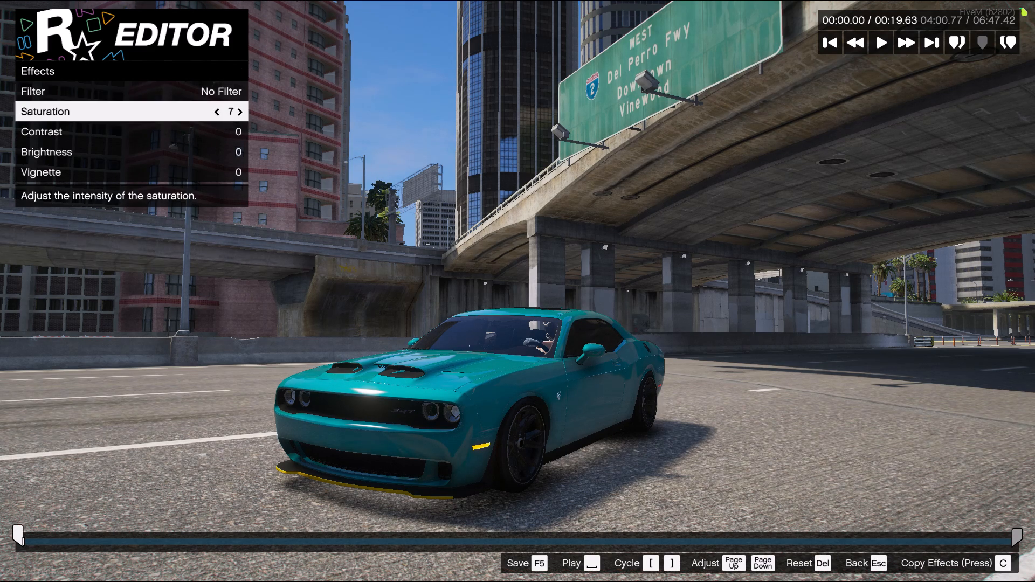
pyautogui.press('Right')
pyautogui.press('Down')
pyautogui.press('Right')
pyautogui.press('Right')
pyautogui.press('BackSpace')
pyautogui.press('Up')
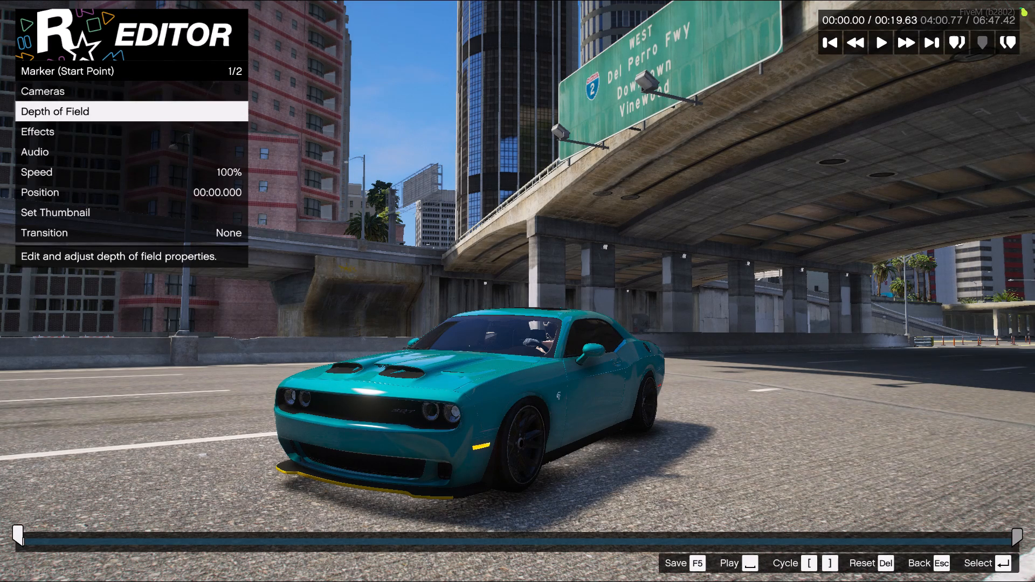
# Save the sixteenth clip's edits and open the seventeenth clip from the timeline.
pyautogui.press('F5')
pyautogui.press('F5')
pyautogui.press('F5')
pyautogui.press('Escape')
pyautogui.press('Escape')
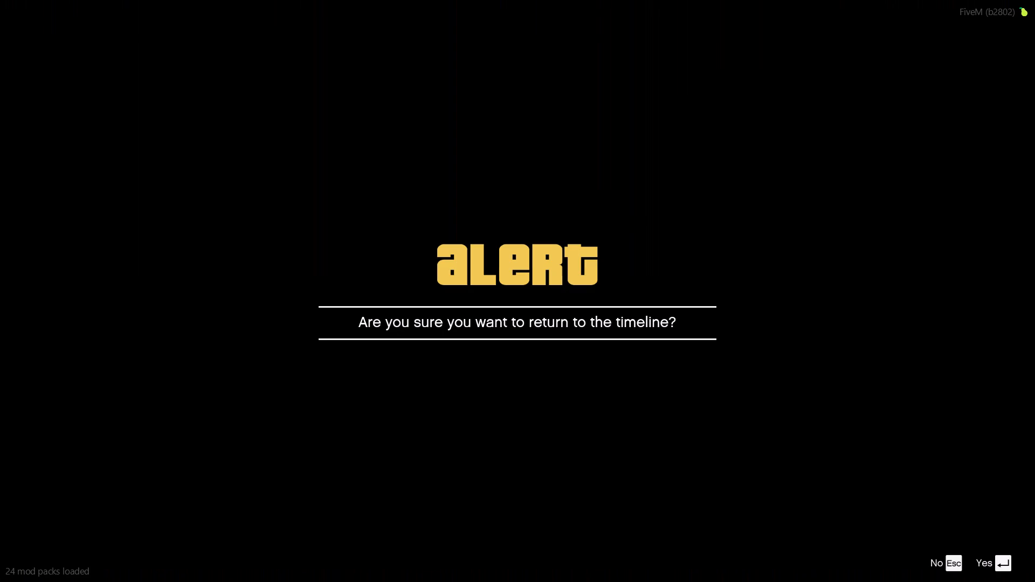
pyautogui.press('Return')
pyautogui.press('Right')
pyautogui.press('Return')
pyautogui.press('Return')
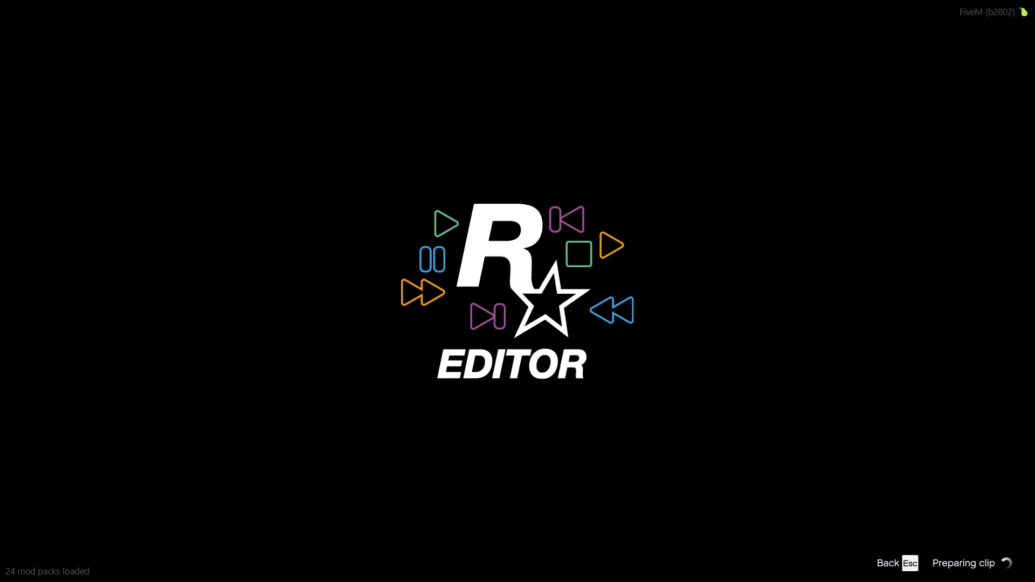
# Set the start marker's effects on the seventeenth clip to saturation 7 and contrast 1.
pyautogui.press('Down')
pyautogui.press('Down')
pyautogui.press('Return')
pyautogui.press('Down')
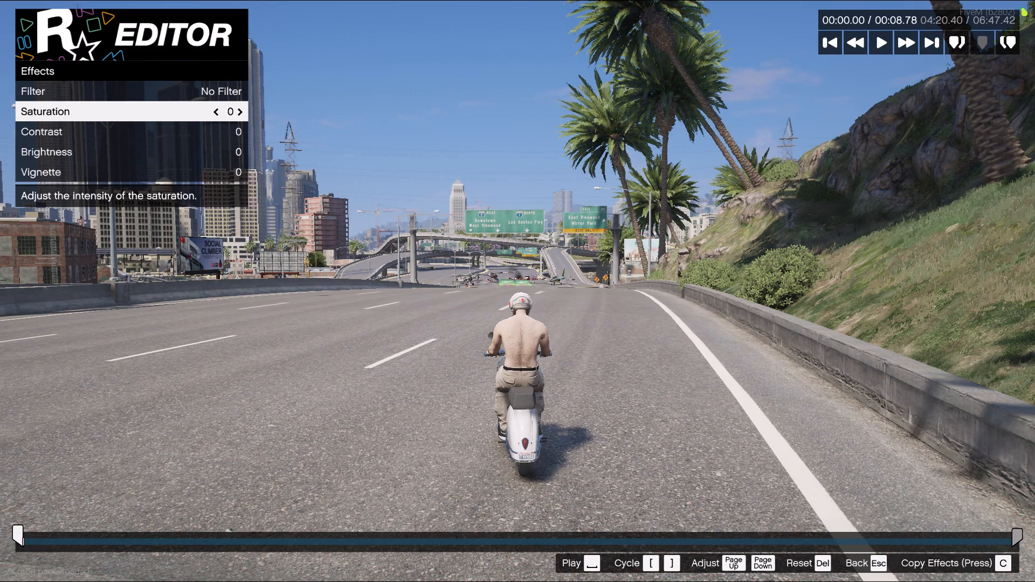
pyautogui.press('Right')
pyautogui.press('Right')
pyautogui.press('Right')
pyautogui.press('Right')
pyautogui.press('Right')
pyautogui.press('Right')
pyautogui.press('Right')
pyautogui.press('Down')
pyautogui.press('Right')
pyautogui.press('BackSpace')
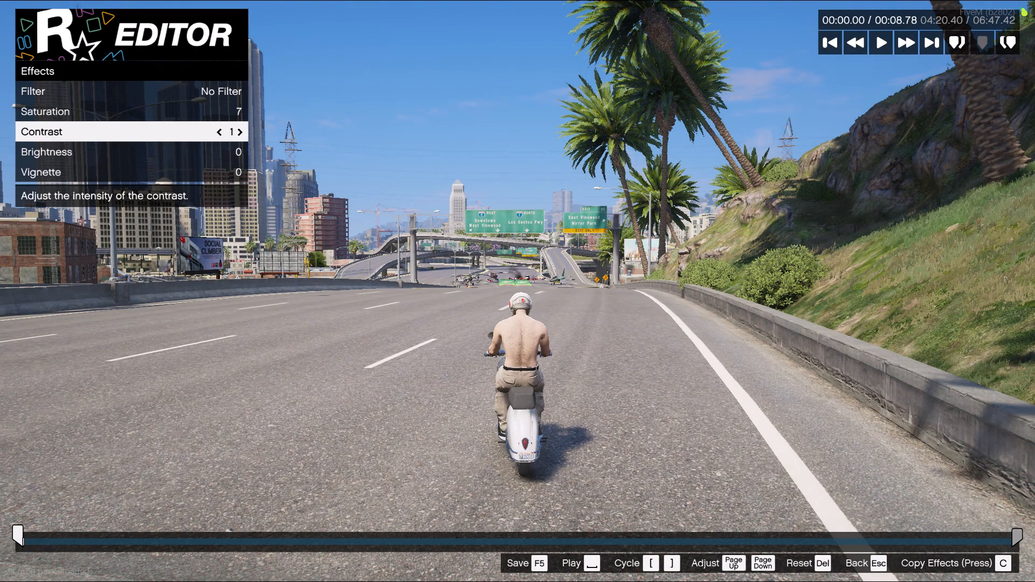
# Set the seventeenth clip's depth of field focus to Custom.
pyautogui.press('Up')
pyautogui.press('Return')
pyautogui.press('Right')
pyautogui.press('BackSpace')
# Set the seventeenth clip's start marker to a Free Camera that moves with the Player target.
pyautogui.press('Up')
pyautogui.press('Return')
pyautogui.press('Right')
pyautogui.press('Down')
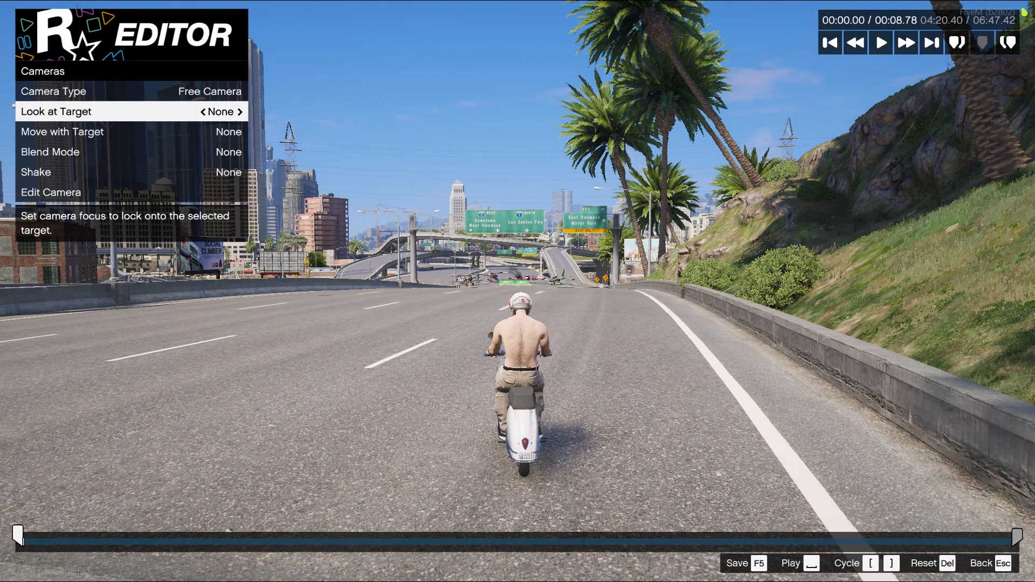
pyautogui.press('Down')
pyautogui.press('Right')
# Zoom the seventeenth clip's free camera out behind the scooter rider.
pyautogui.press('Down')
pyautogui.press('Down')
pyautogui.press('Down')
pyautogui.press('Down')
pyautogui.press('Return')
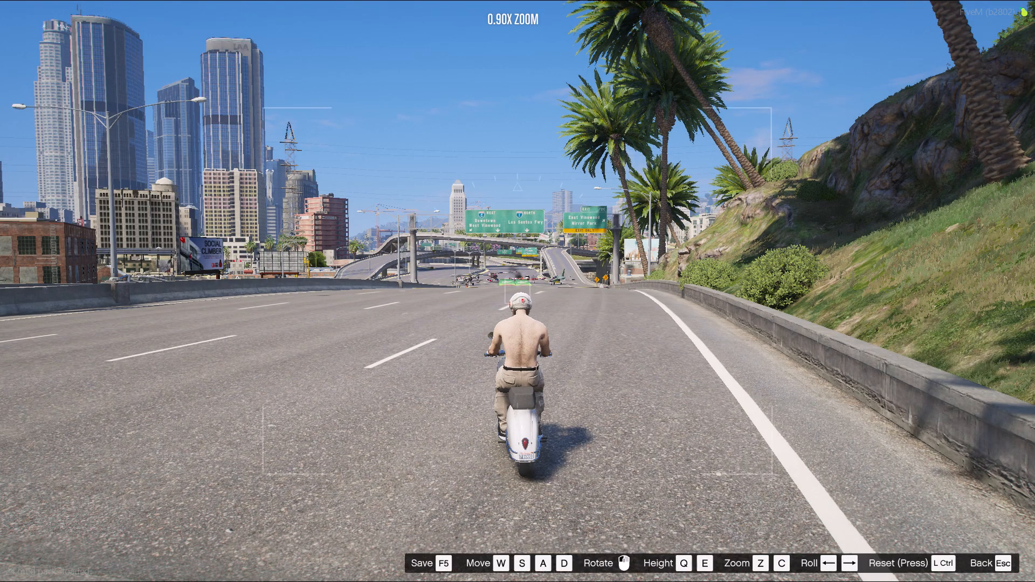
pyautogui.hotkey('ctrl', 'z')
pyautogui.hotkey('ctrl', 'z')
pyautogui.hotkey('ctrl', 'z')
pyautogui.hotkey('ctrl', 'z')
pyautogui.hotkey('ctrl', 'z')
pyautogui.hotkey('ctrl', 'z')
pyautogui.press('Escape')
# Play the seventeenth clip with the new camera and save the project.
pyautogui.press('space')
pyautogui.press('F5')
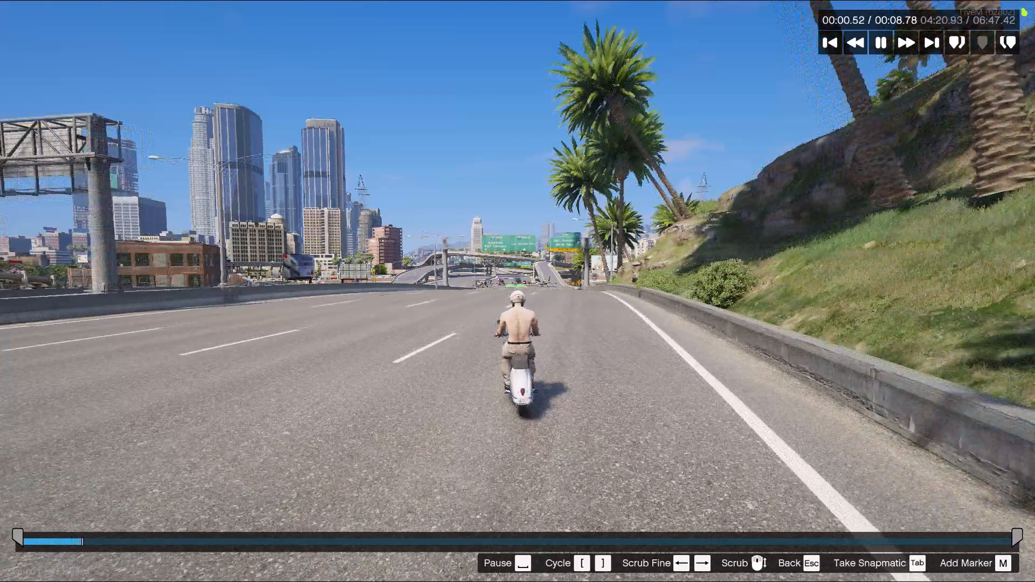
pyautogui.press('F5')
pyautogui.press('F5')
pyautogui.press('F5')
pyautogui.press('F5')
pyautogui.press('F5')
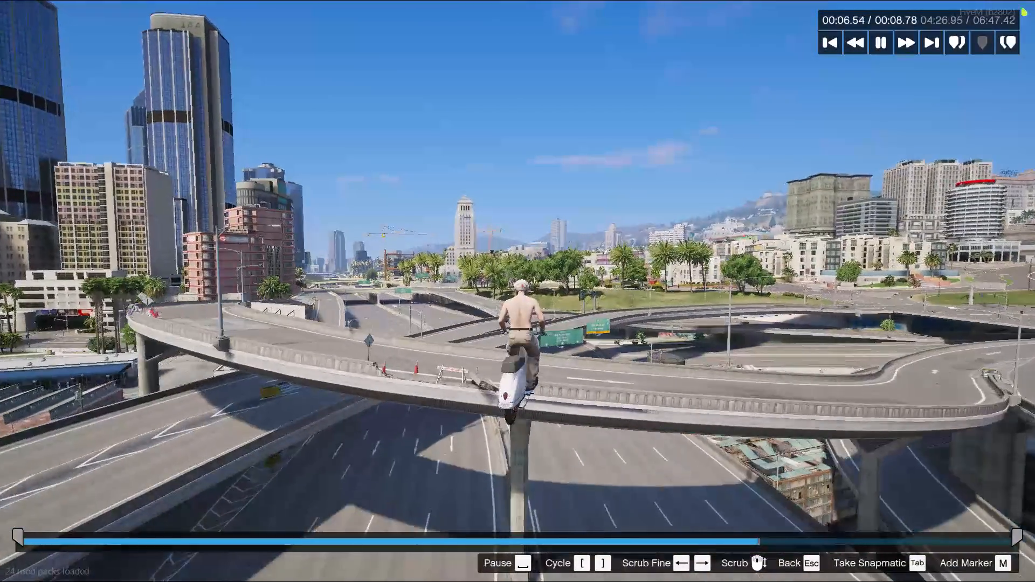
# Return to the timeline and open the eighteenth clip for editing.
pyautogui.press('Escape')
pyautogui.press('Return')
pyautogui.press('Right')
pyautogui.press('Return')
pyautogui.press('Return')
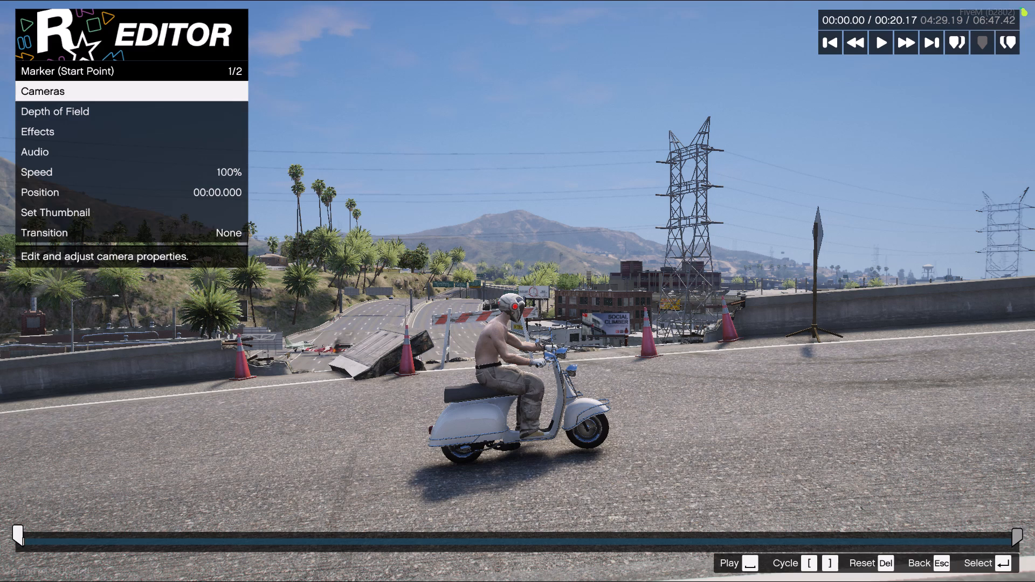
# Set the start marker's effects on the eighteenth clip to saturation 6 and contrast 1.
pyautogui.press('Down')
pyautogui.press('Down')
pyautogui.press('Down')
pyautogui.press('Up')
pyautogui.press('Return')
pyautogui.press('Down')
pyautogui.press('Right')
pyautogui.press('Right')
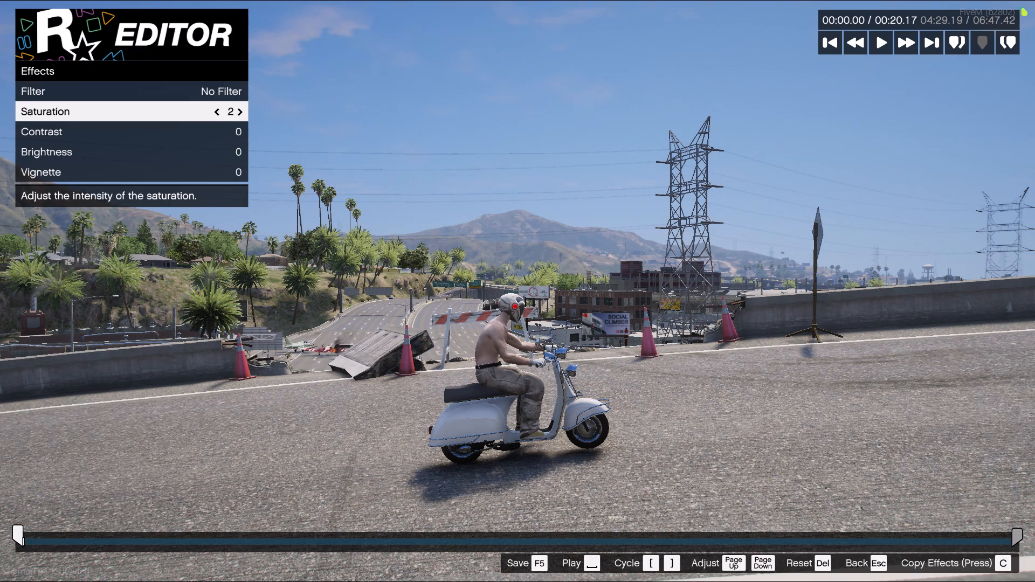
pyautogui.press('Right')
pyautogui.press('Right')
pyautogui.press('Right')
pyautogui.press('Right')
pyautogui.press('Down')
pyautogui.press('Right')
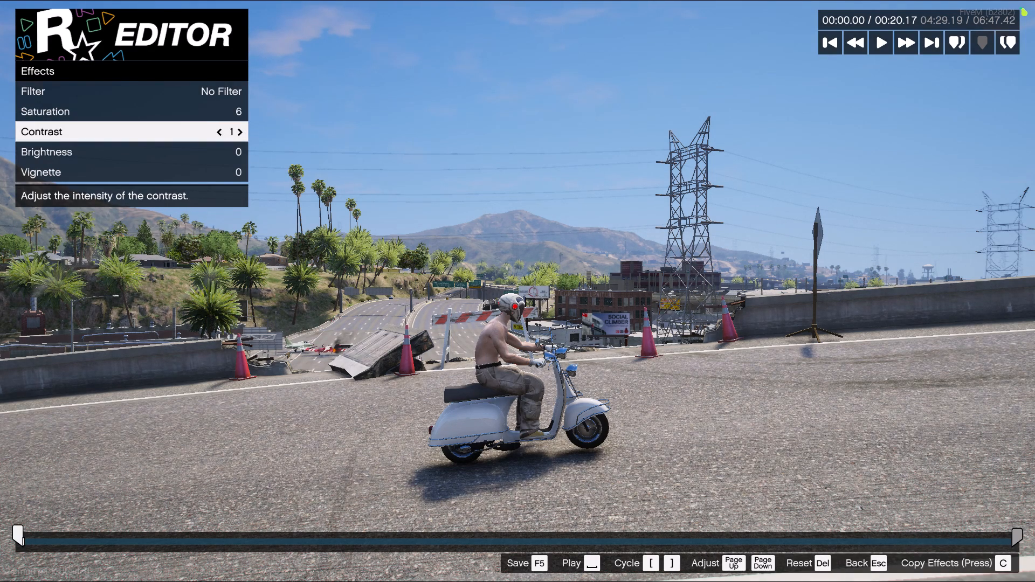
# Save the eighteenth clip's edits and open the nineteenth clip, Oct-30-2026-Clip-0103, from the timeline.
pyautogui.press('F5')
pyautogui.press('F5')
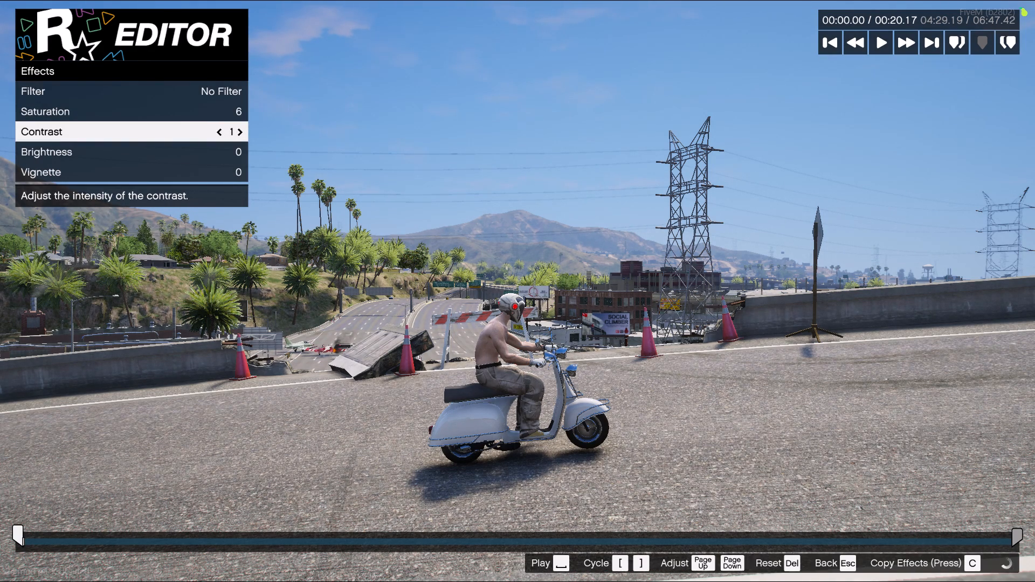
pyautogui.press('F5')
pyautogui.press('Escape')
pyautogui.press('Escape')
pyautogui.press('Escape')
pyautogui.press('Return')
pyautogui.press('Right')
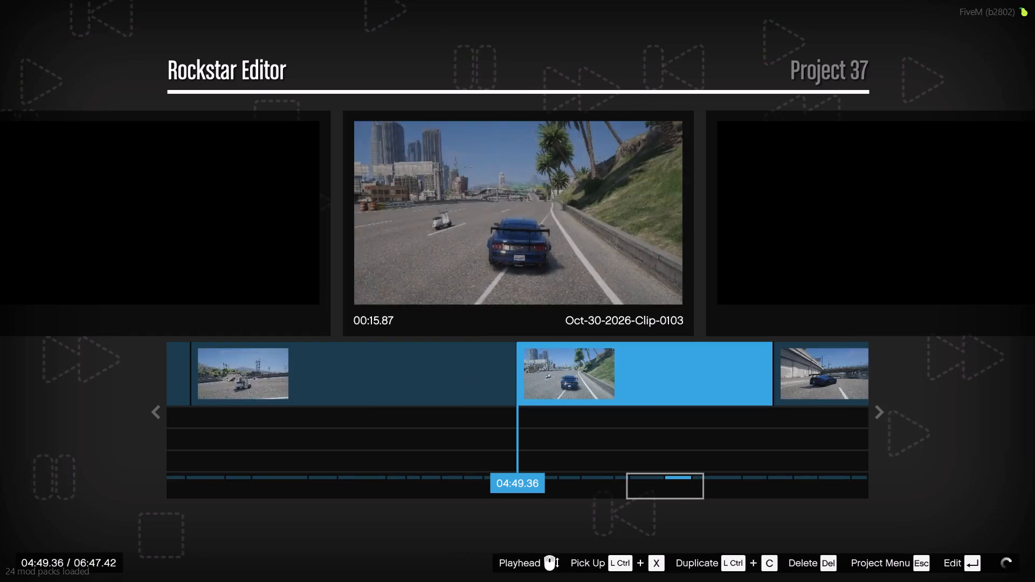
pyautogui.press('Return')
pyautogui.press('Return')
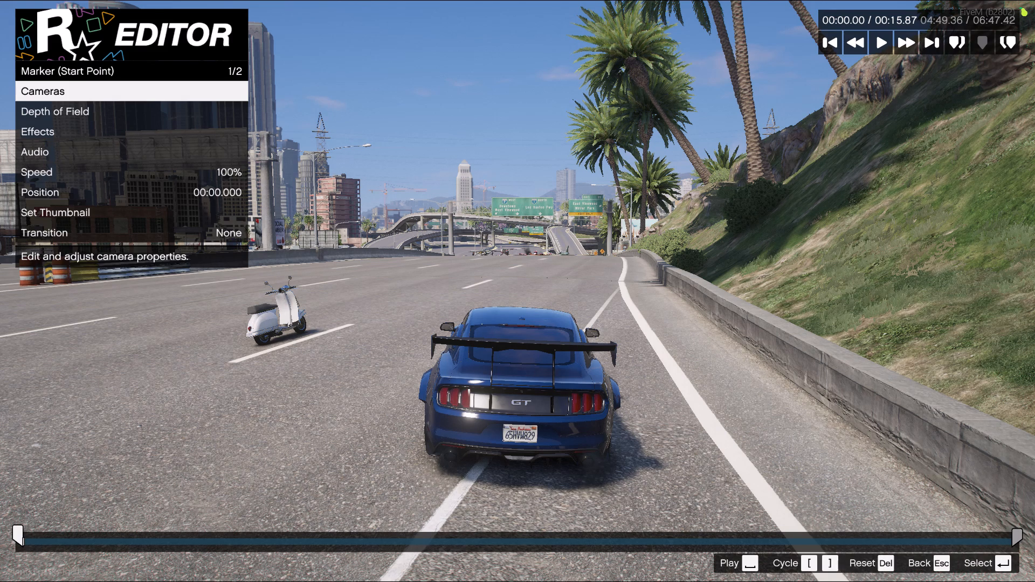
# Set the start marker's effects on the nineteenth clip to saturation 4 and contrast 1.
pyautogui.press('Down')
pyautogui.press('Down')
pyautogui.press('Return')
pyautogui.press('Down')
pyautogui.press('Right')
pyautogui.press('Right')
pyautogui.press('Right')
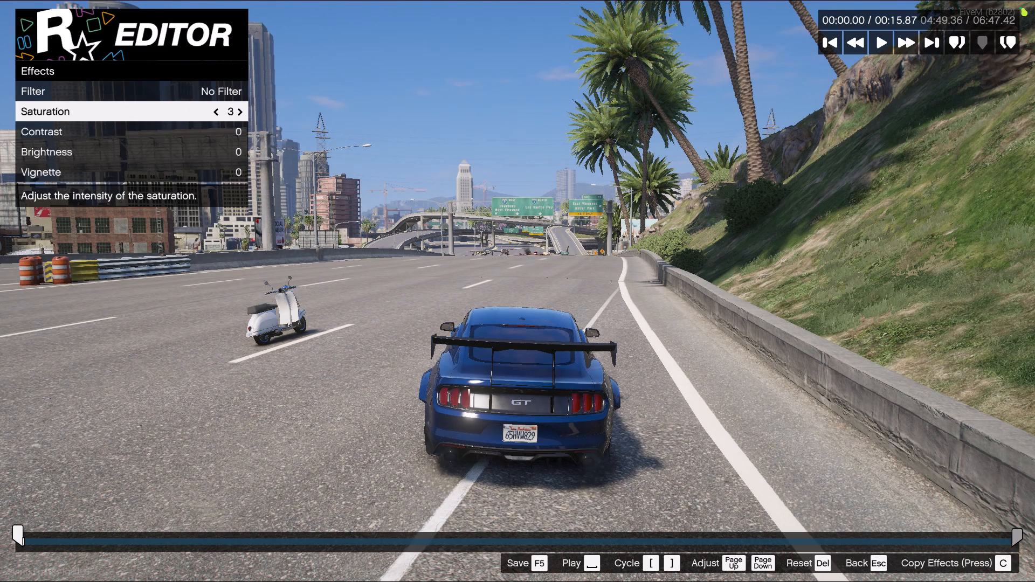
pyautogui.press('Right')
pyautogui.press('Down')
pyautogui.press('Right')
pyautogui.press('BackSpace')
# Set the nineteenth clip's depth of field focus to Custom.
pyautogui.press('Up')
pyautogui.press('Return')
pyautogui.press('Right')
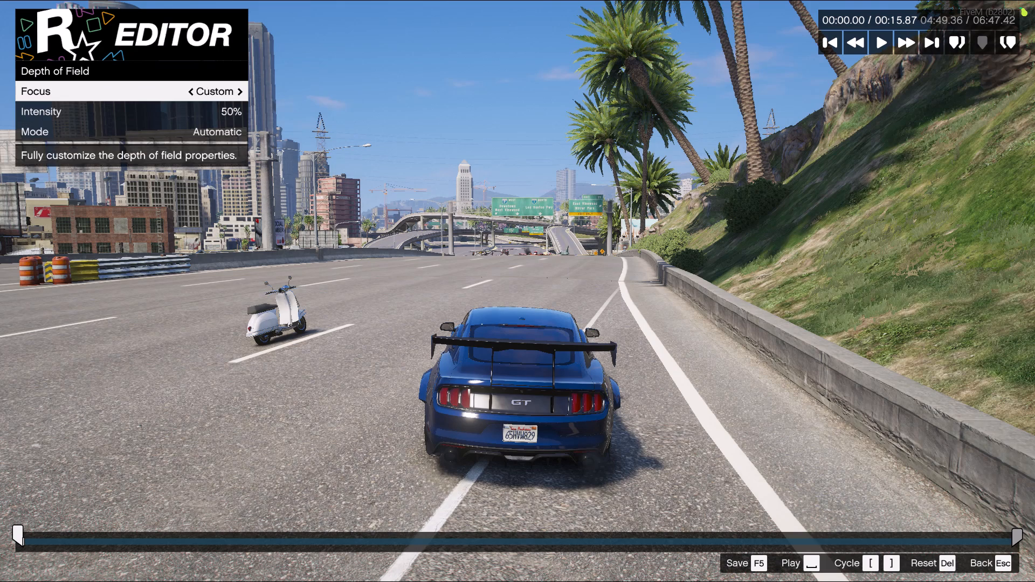
pyautogui.press('BackSpace')
# Set the nineteenth clip's start marker to a Free Camera that moves with the Player target.
pyautogui.press('Up')
pyautogui.press('Return')
pyautogui.press('Right')
pyautogui.press('Down')
pyautogui.press('Down')
pyautogui.press('Right')
# Zoom the nineteenth clip's free camera out behind the blue car.
pyautogui.press('Down')
pyautogui.press('Down')
pyautogui.press('Down')
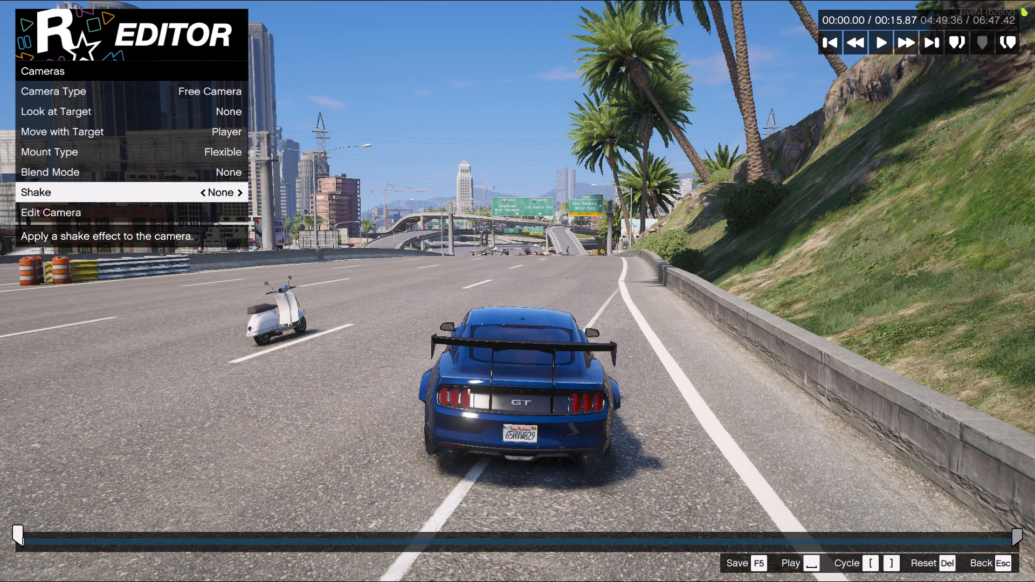
pyautogui.press('Down')
pyautogui.press('Return')
pyautogui.hotkey('ctrl', 'z')
pyautogui.hotkey('ctrl', 'z')
pyautogui.hotkey('ctrl', 'z')
pyautogui.hotkey('ctrl', 'z')
pyautogui.press('Escape')
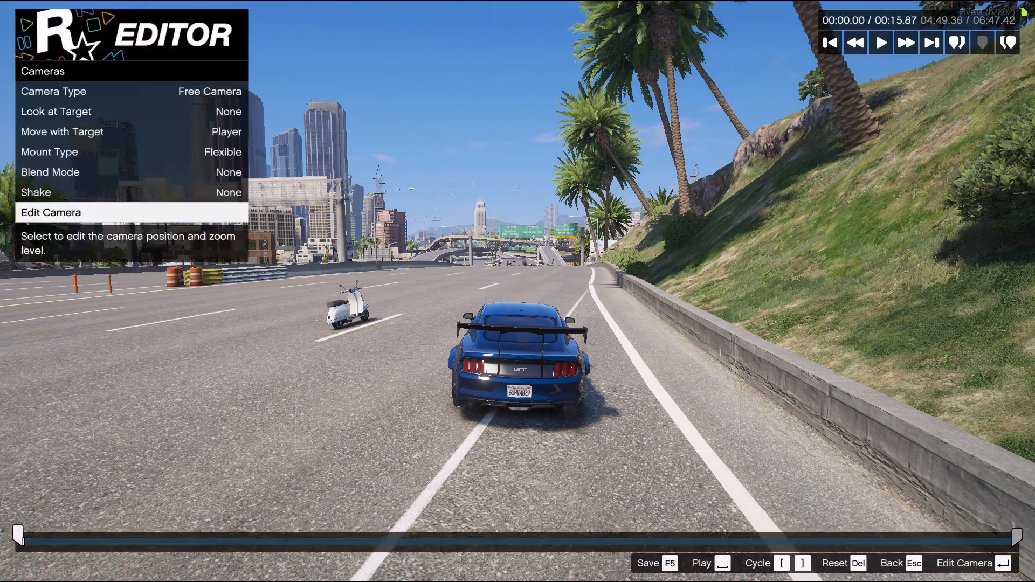
# Play the nineteenth clip with the new camera and save the project.
pyautogui.press('space')
pyautogui.press('F5')
pyautogui.press('F5')
pyautogui.press('F5')
pyautogui.press('F5')
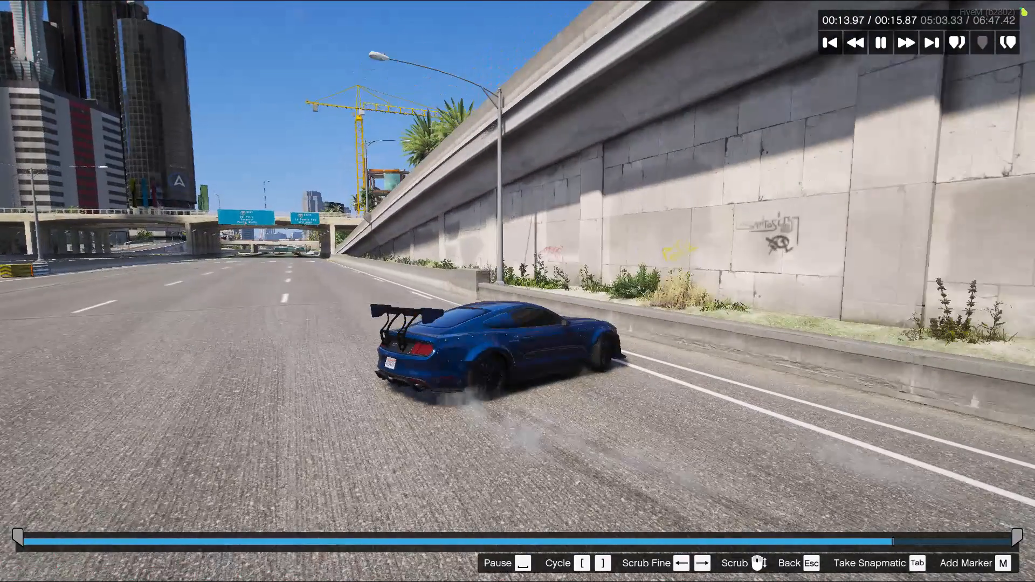
# Return to the timeline and open the twentieth clip, Oct-30-2026-Clip-0104, for editing.
pyautogui.press('Escape')
pyautogui.press('Escape')
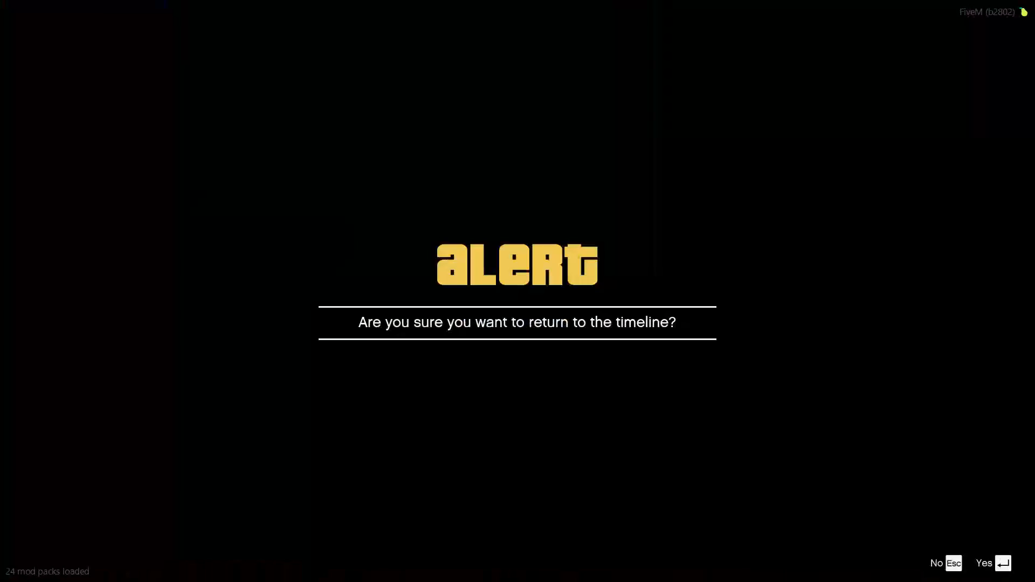
pyautogui.press('Escape')
pyautogui.press('Return')
pyautogui.press('Right')
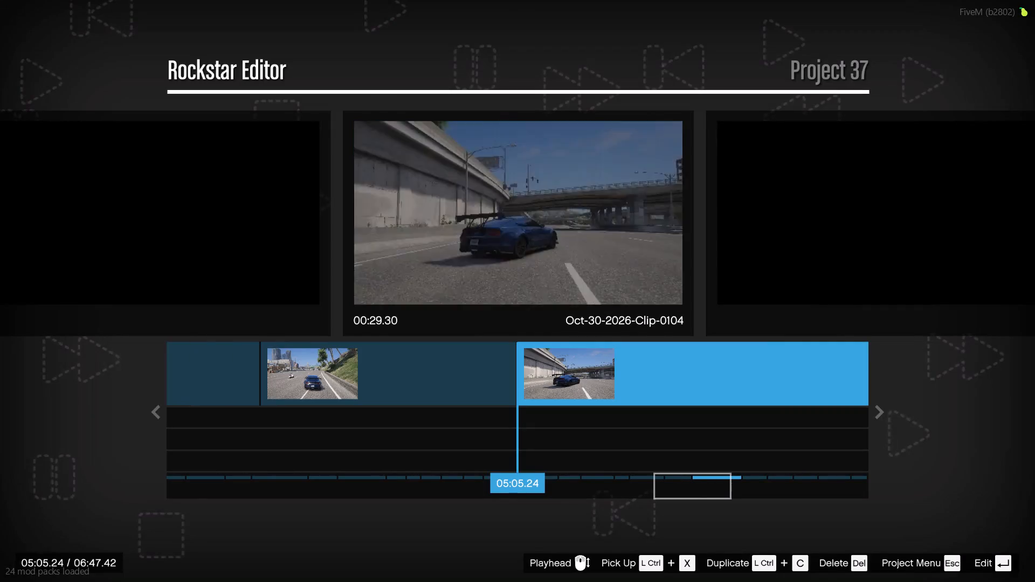
pyautogui.press('Return')
pyautogui.press('Return')
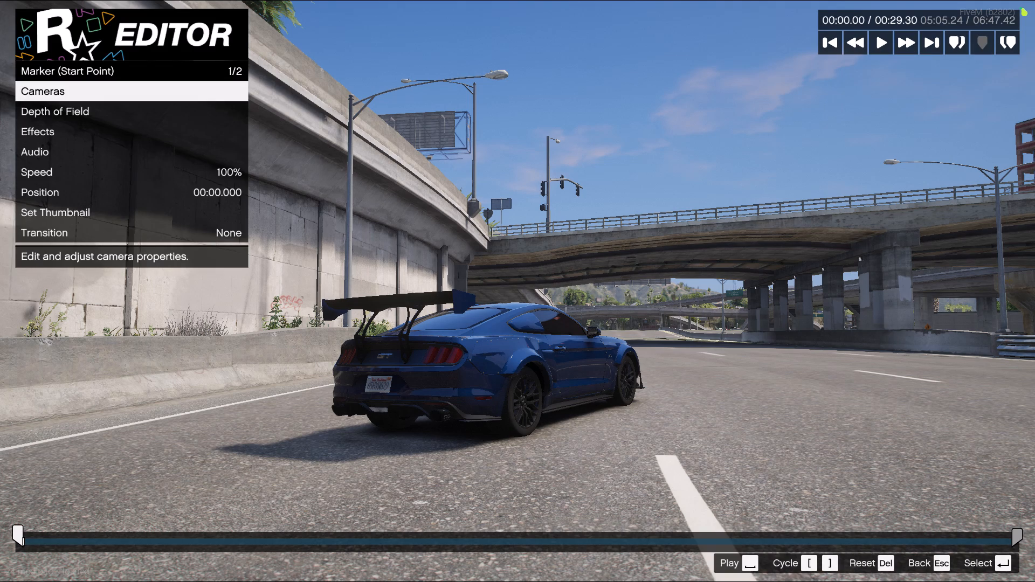
# Set the twentieth clip's start marker effects to saturation 9 and contrast 1.
pyautogui.press('Down')
pyautogui.press('Down')
pyautogui.press('Return')
pyautogui.press('Down')
pyautogui.press('Right')
pyautogui.press('Right')
pyautogui.press('Right')
pyautogui.press('Right')
pyautogui.press('Right')
pyautogui.press('Right')
pyautogui.press('Right')
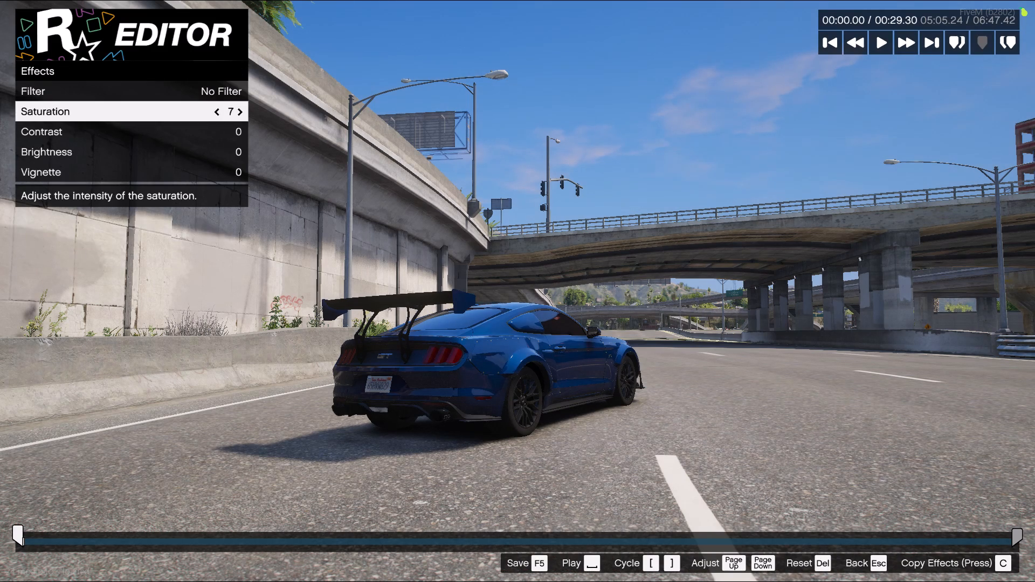
pyautogui.press('Right')
pyautogui.press('Right')
pyautogui.press('Down')
pyautogui.press('Right')
pyautogui.press('BackSpace')
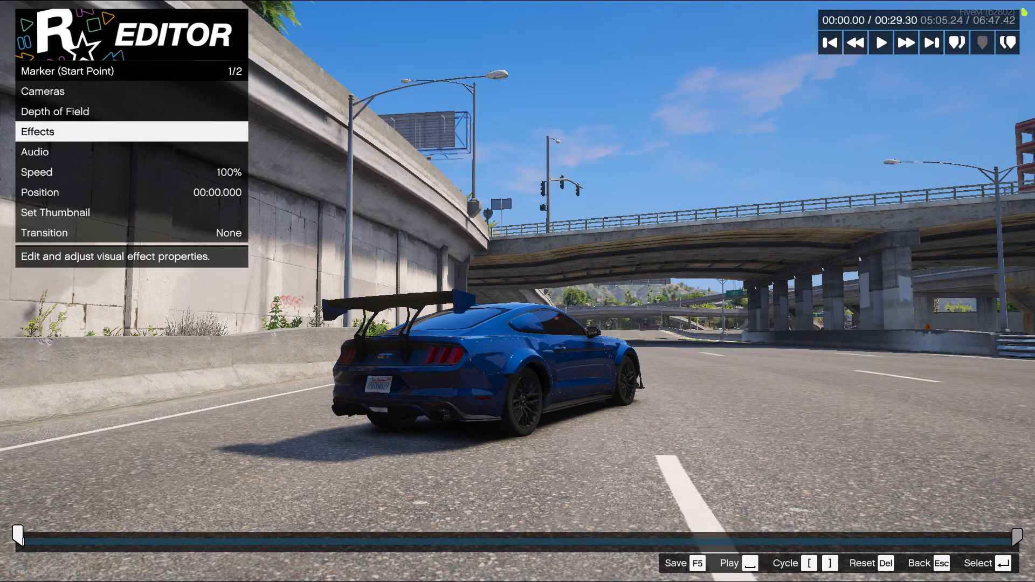
# Save the project with the twentieth clip's effects.
pyautogui.press('Up')
pyautogui.press('F5')
pyautogui.press('F5')
pyautogui.press('F5')
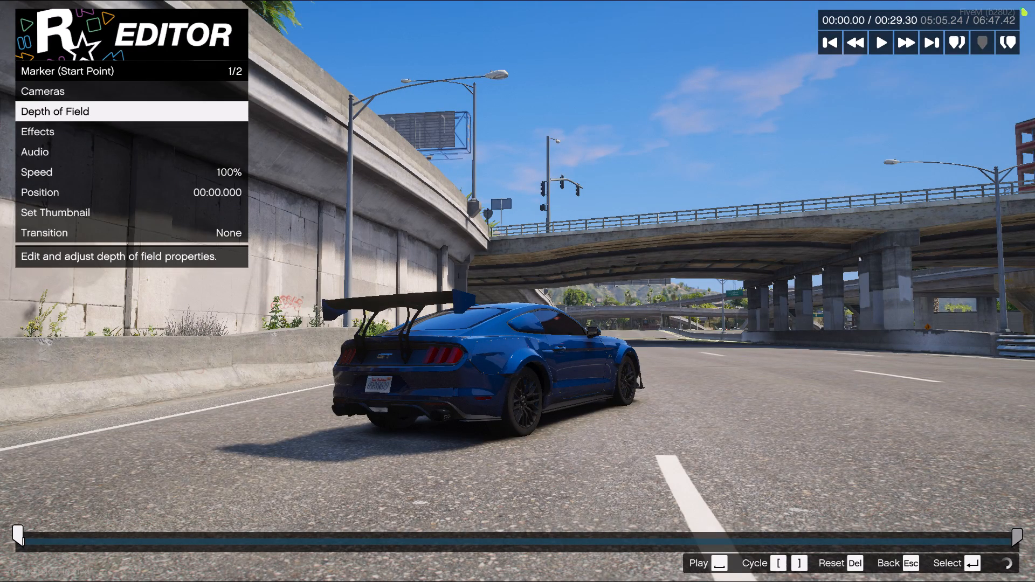
# Return to the timeline and open the twenty-first clip, Oct-30-2026-Clip-0105, for editing its start marker.
pyautogui.press('Escape')
pyautogui.press('Escape')
pyautogui.press('Return')
pyautogui.press('Right')
pyautogui.press('Return')
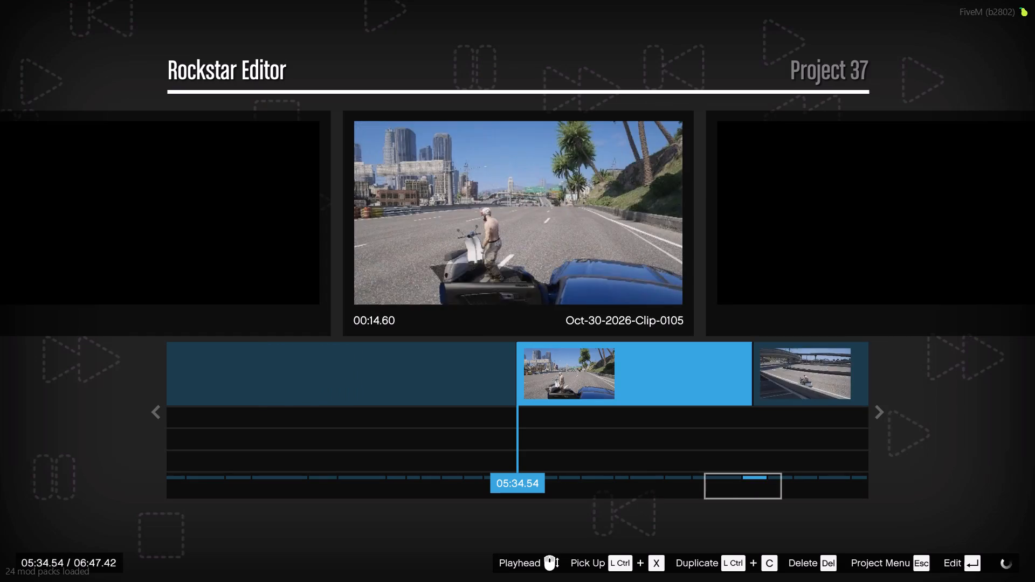
pyautogui.press('Return')
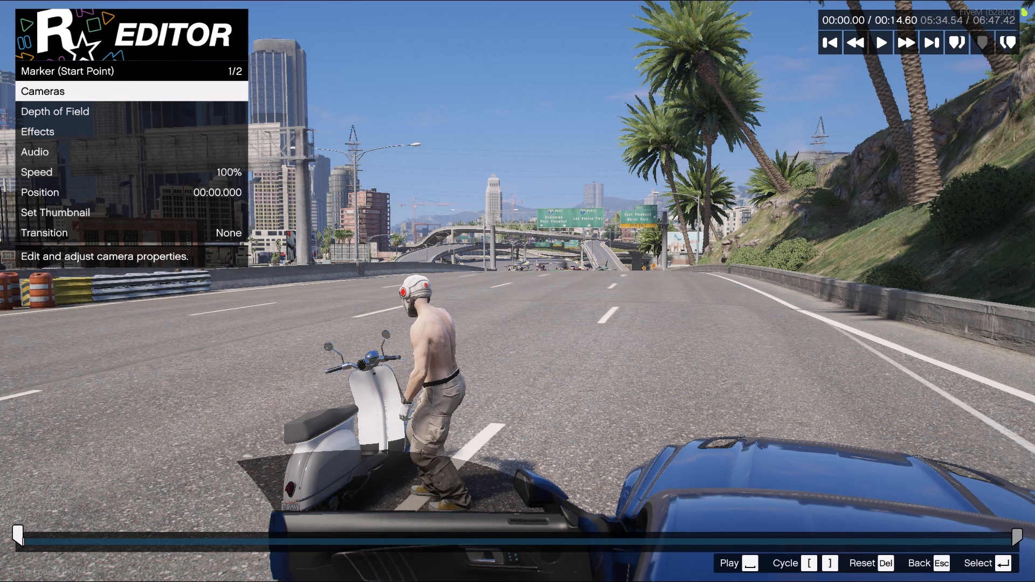
# Set the twenty-first clip's start marker effects to saturation 10 and contrast 1.
pyautogui.press('Down')
pyautogui.press('Down')
pyautogui.press('Return')
pyautogui.press('Down')
pyautogui.press('Right')
pyautogui.press('Right')
pyautogui.press('Right')
pyautogui.press('Right')
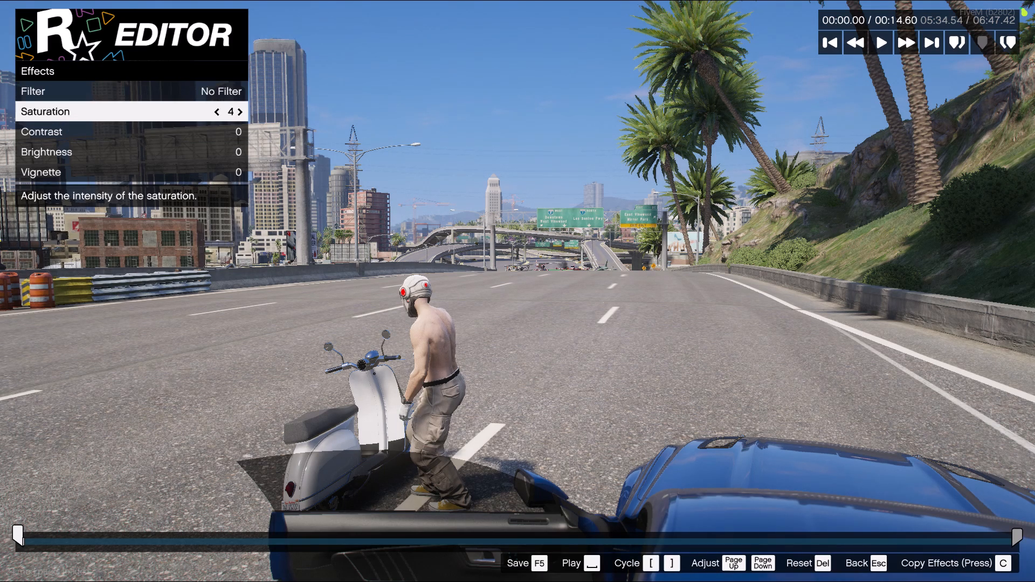
pyautogui.press('Right')
pyautogui.press('Right')
pyautogui.press('Right')
pyautogui.press('Right')
pyautogui.press('Right')
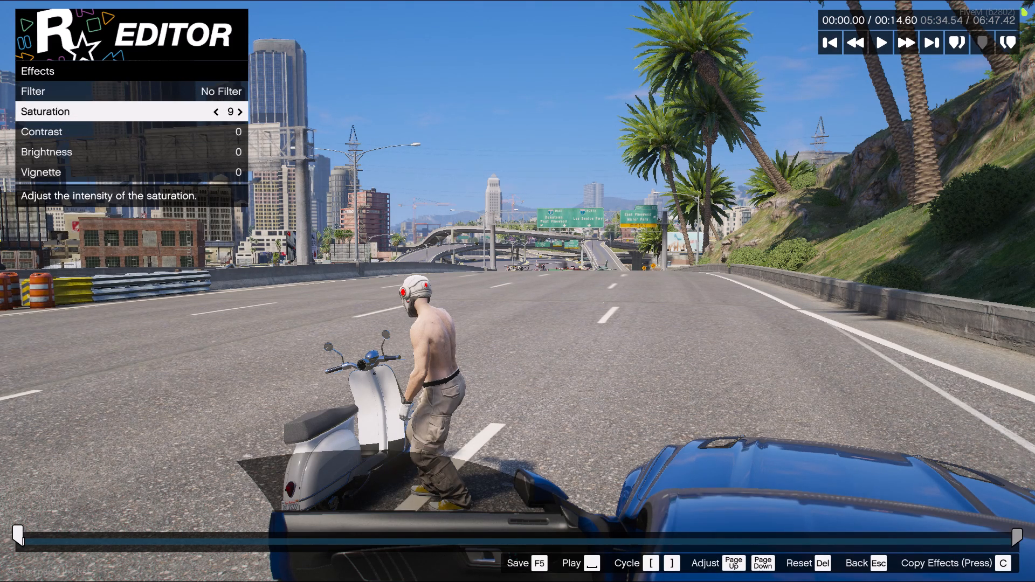
pyautogui.press('Right')
pyautogui.press('Down')
pyautogui.press('Right')
pyautogui.press('BackSpace')
# Change the start marker's first depth of field setting to its next option.
pyautogui.press('Up')
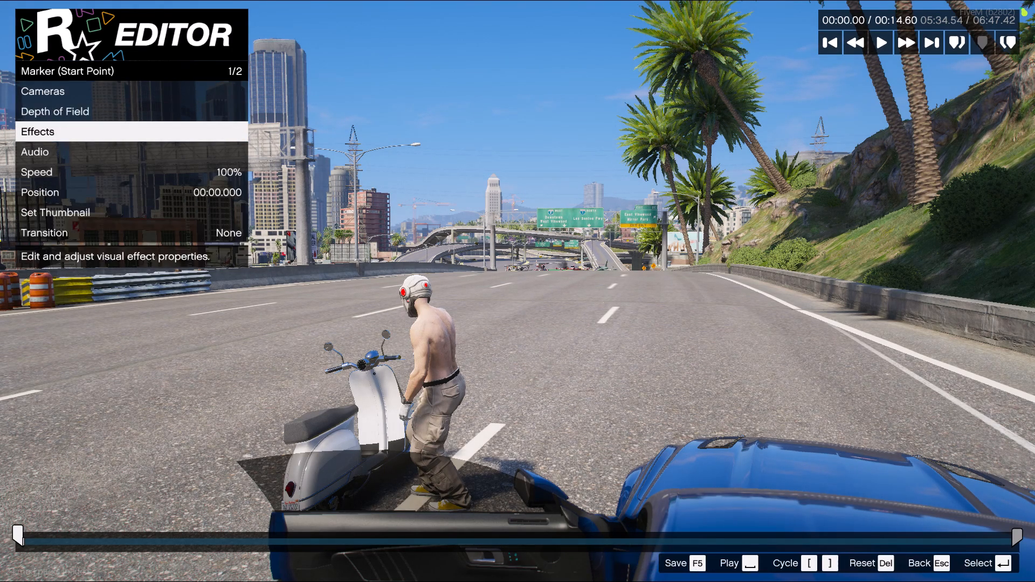
pyautogui.press('Return')
pyautogui.press('Right')
pyautogui.press('BackSpace')
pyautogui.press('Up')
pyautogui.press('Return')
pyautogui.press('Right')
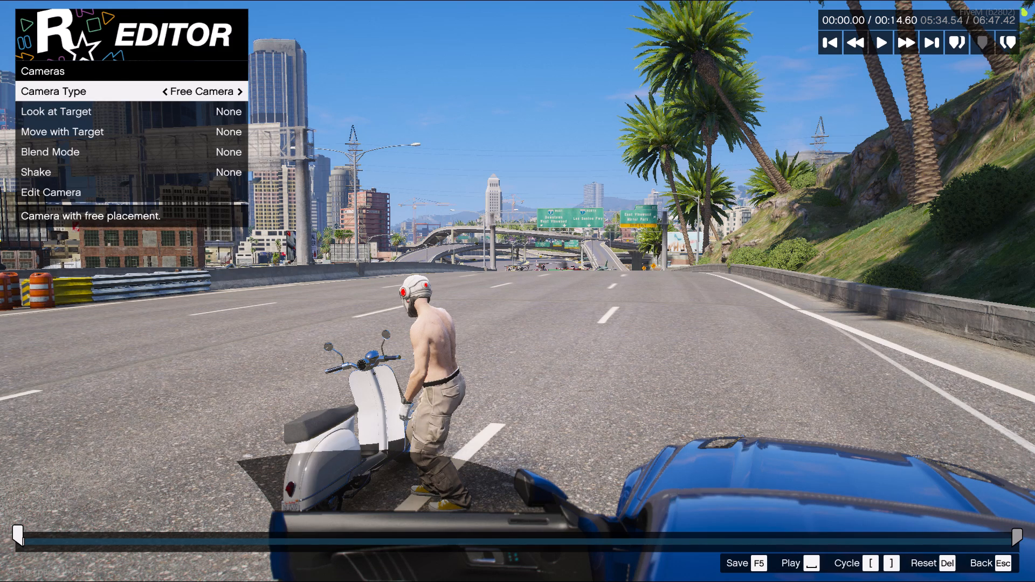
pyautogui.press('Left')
# Add a marker at about 2.97 s, once the rider is on the scooter, with a Free Camera that moves with the Player target.
pyautogui.press('space')
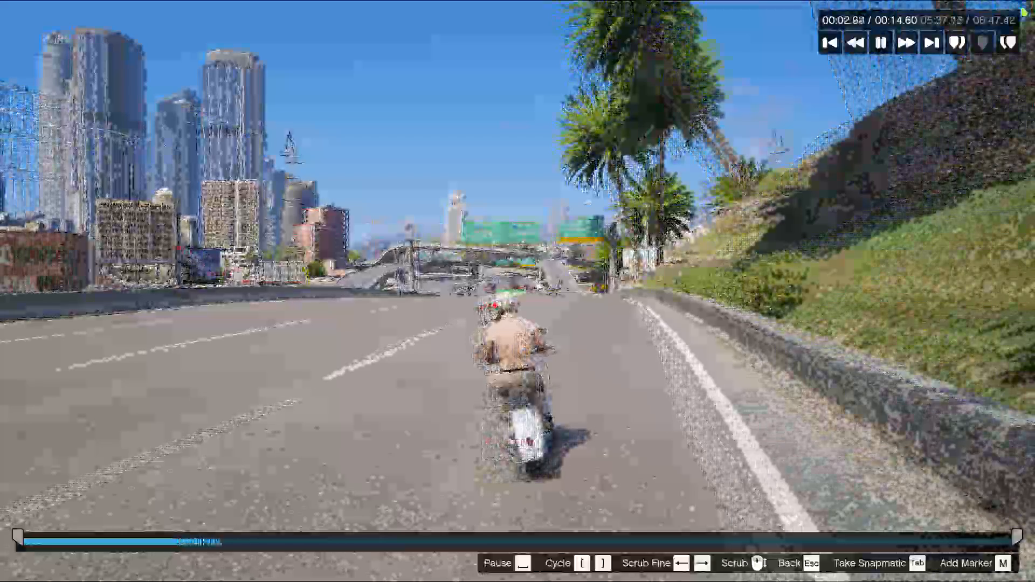
pyautogui.press('space')
pyautogui.write('M')
pyautogui.press('Return')
pyautogui.press('Right')
pyautogui.press('Down')
pyautogui.press('Down')
pyautogui.press('Right')
pyautogui.press('Down')
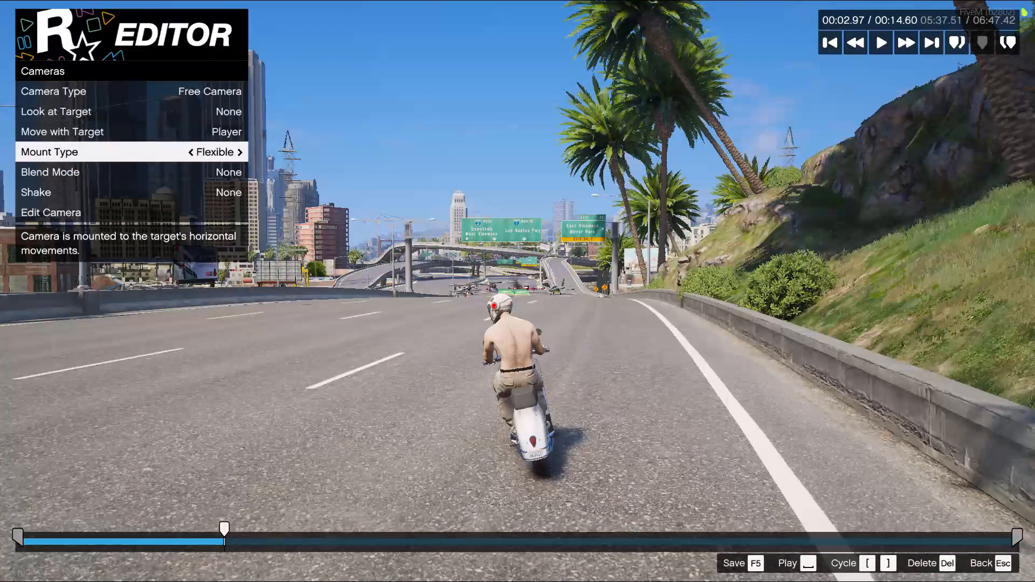
# Zoom the new marker's free camera out to 0.67x behind the scooter rider.
pyautogui.press('Down')
pyautogui.press('Down')
pyautogui.press('Down')
pyautogui.press('Return')
pyautogui.hotkey('ctrl', 'z')
pyautogui.hotkey('ctrl', 'z')
pyautogui.hotkey('ctrl', 'z')
pyautogui.hotkey('ctrl', 'z')
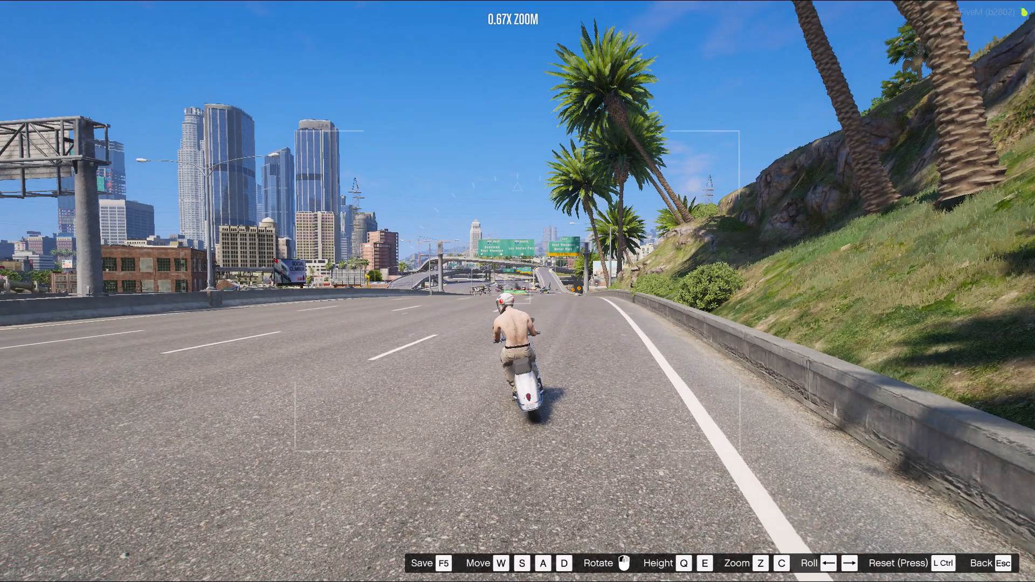
pyautogui.press('Escape')
# Play the twenty-first clip through to its end and save the project.
pyautogui.press('space')
pyautogui.press('F5')
pyautogui.press('F5')
pyautogui.press('F5')
pyautogui.press('F5')
pyautogui.press('F5')
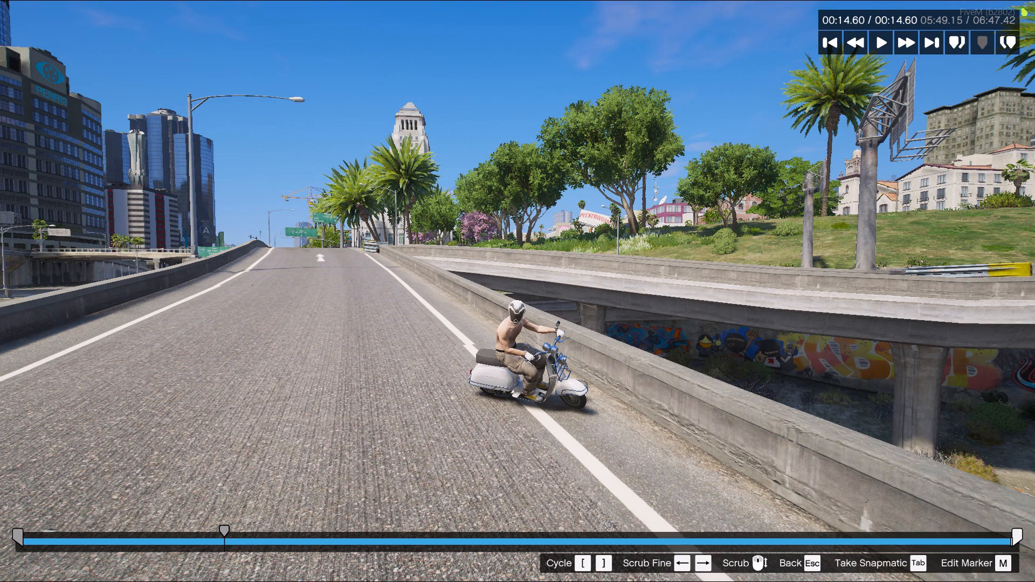
pyautogui.press('F5')
pyautogui.press('F5')
# Return to the timeline and open the twenty-second clip, the one right after Oct-30-2026-Clip-0105, for editing its start marker.
pyautogui.press('Escape')
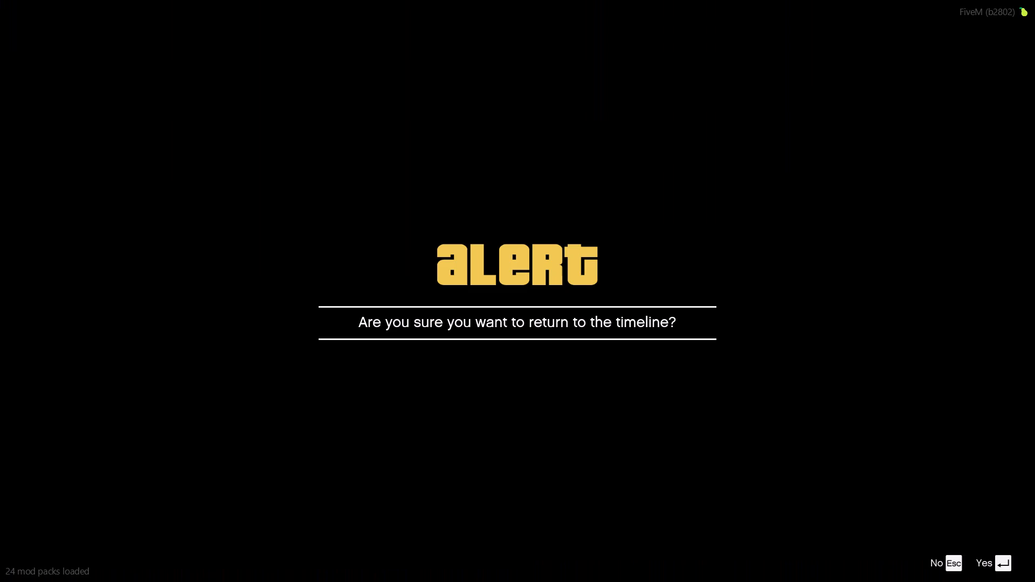
pyautogui.press('Return')
pyautogui.press('Right')
pyautogui.press('Return')
pyautogui.press('Return')
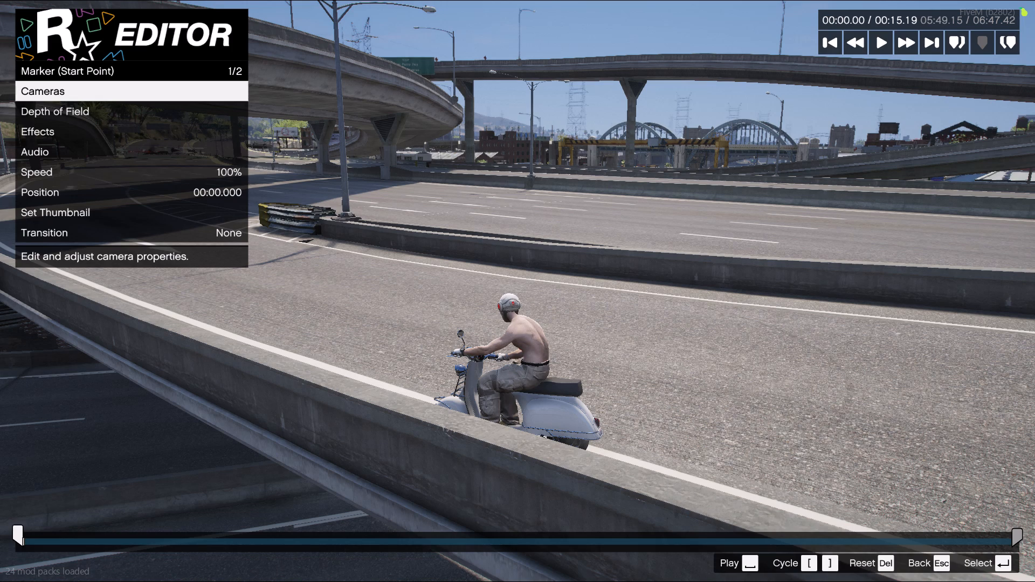
# Set the twenty-second clip's start marker effects to saturation 8 and contrast 2.
pyautogui.press('Down')
pyautogui.press('Down')
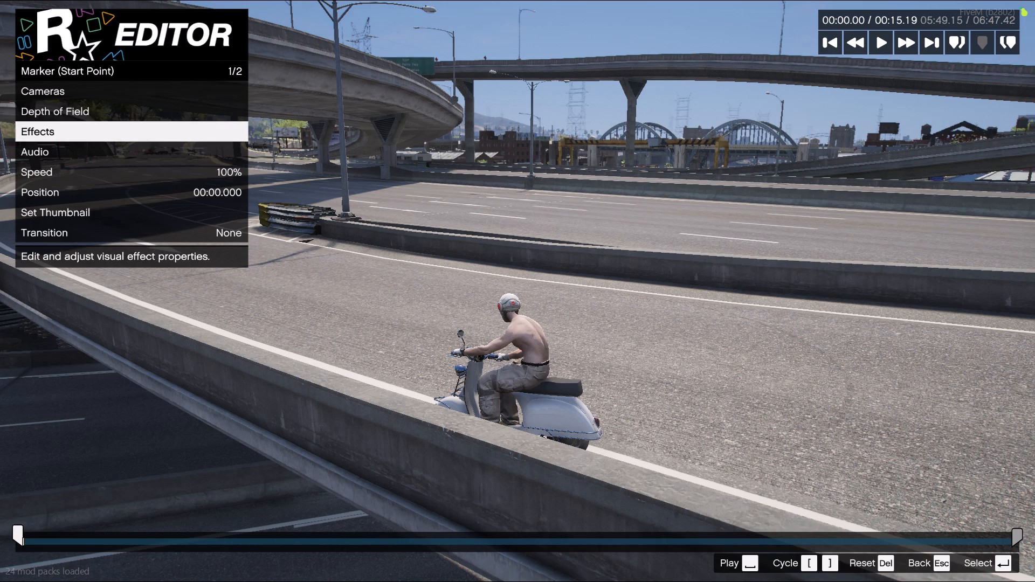
pyautogui.press('Return')
pyautogui.press('Down')
pyautogui.press('Right')
pyautogui.press('Right')
pyautogui.press('Right')
pyautogui.press('Right')
pyautogui.press('Right')
pyautogui.press('Right')
pyautogui.press('Right')
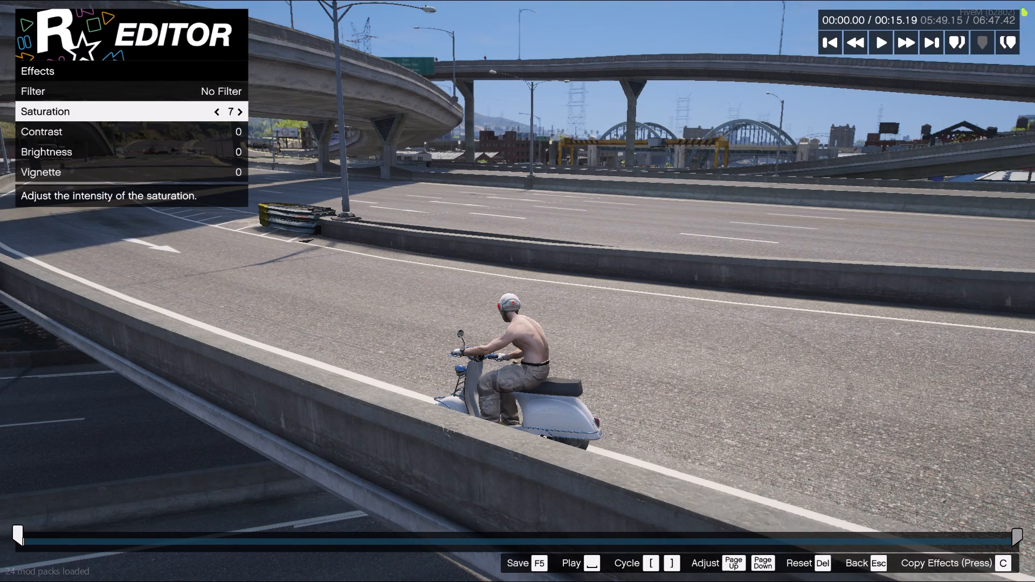
pyautogui.press('Right')
pyautogui.press('Down')
pyautogui.press('Right')
pyautogui.press('Right')
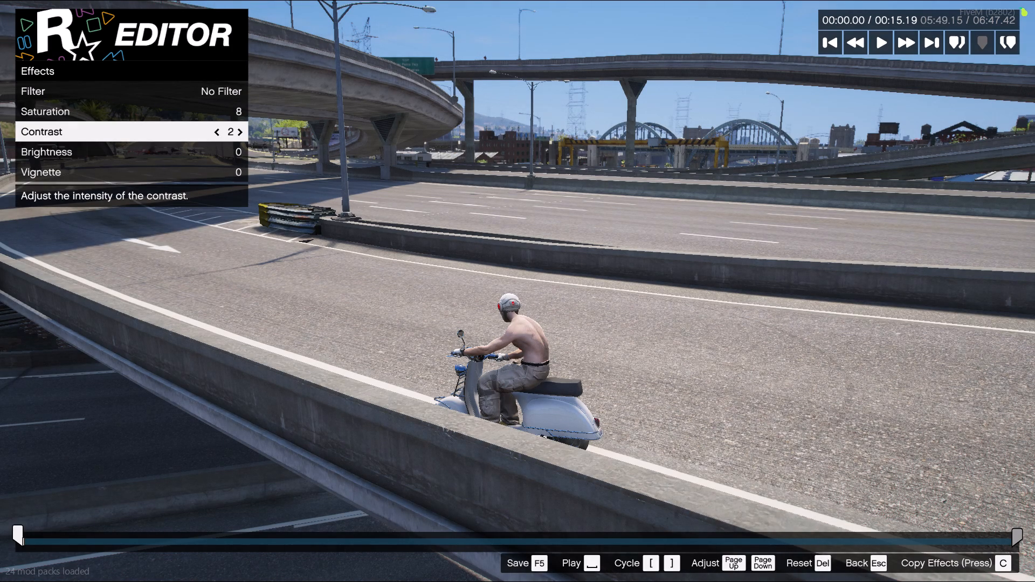
# Save the project with the twenty-second clip's effects.
pyautogui.press('F5')
pyautogui.press('F5')
pyautogui.press('F5')
# Return to the timeline and open the twenty-third clip, Oct-30-2026-Clip-0107, for editing its start marker.
pyautogui.press('Escape')
pyautogui.press('Escape')
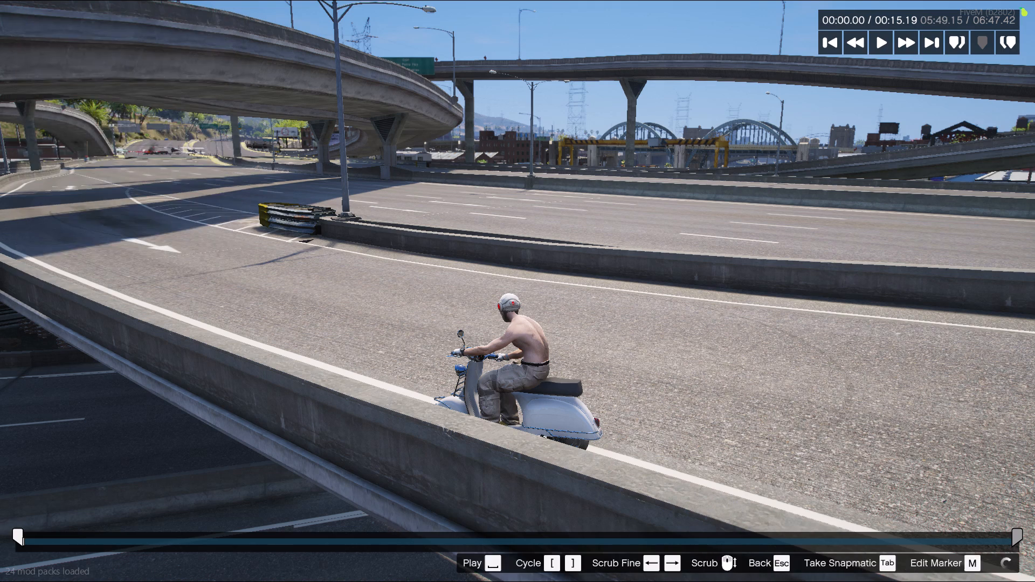
pyautogui.press('Escape')
pyautogui.press('Return')
pyautogui.press('Right')
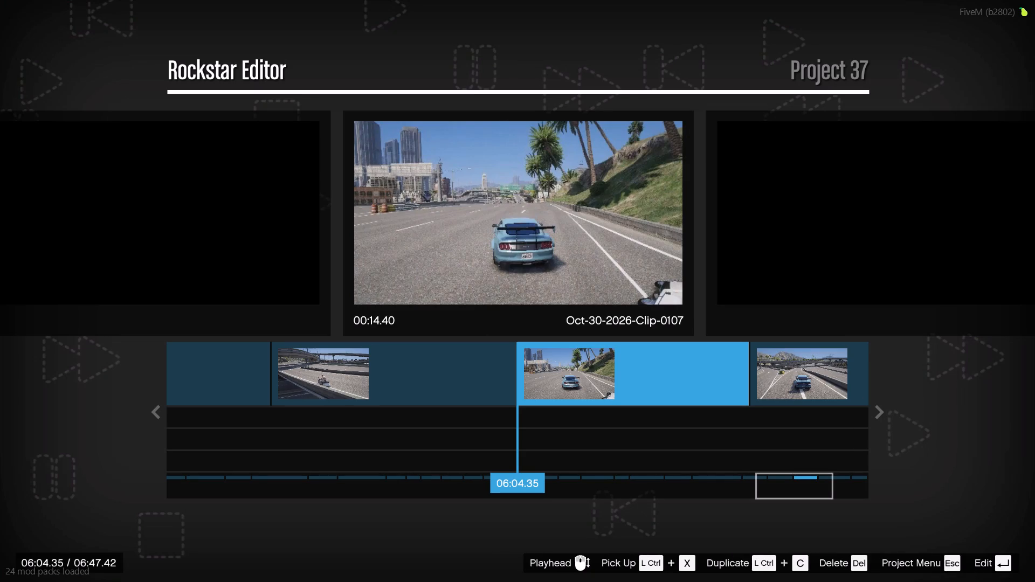
pyautogui.press('Return')
pyautogui.press('Return')
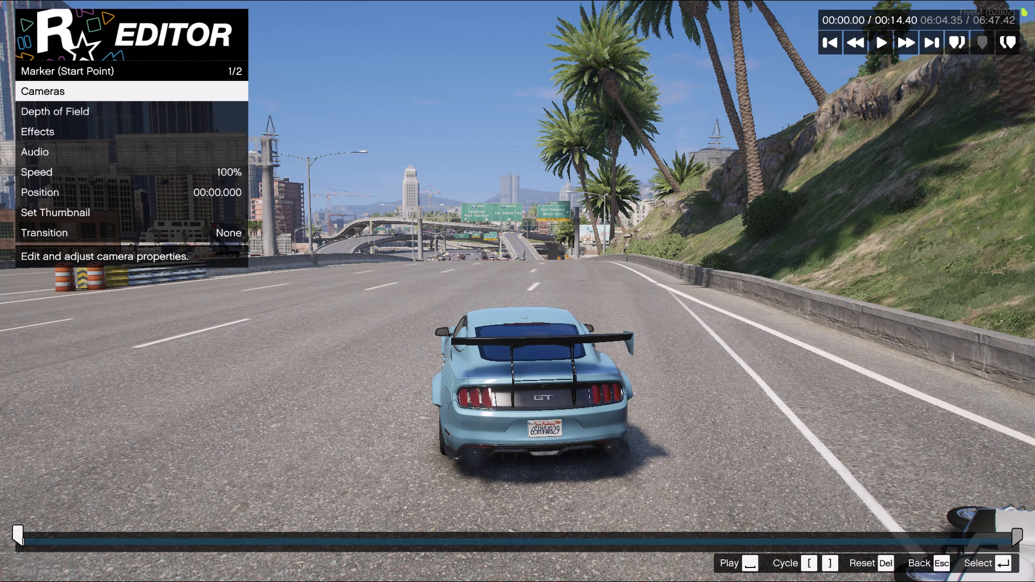
# Set the twenty-third clip's start marker effects to saturation 10 and contrast 1.
pyautogui.press('Down')
pyautogui.press('Down')
pyautogui.press('Return')
pyautogui.press('Down')
pyautogui.press('Right')
pyautogui.press('Right')
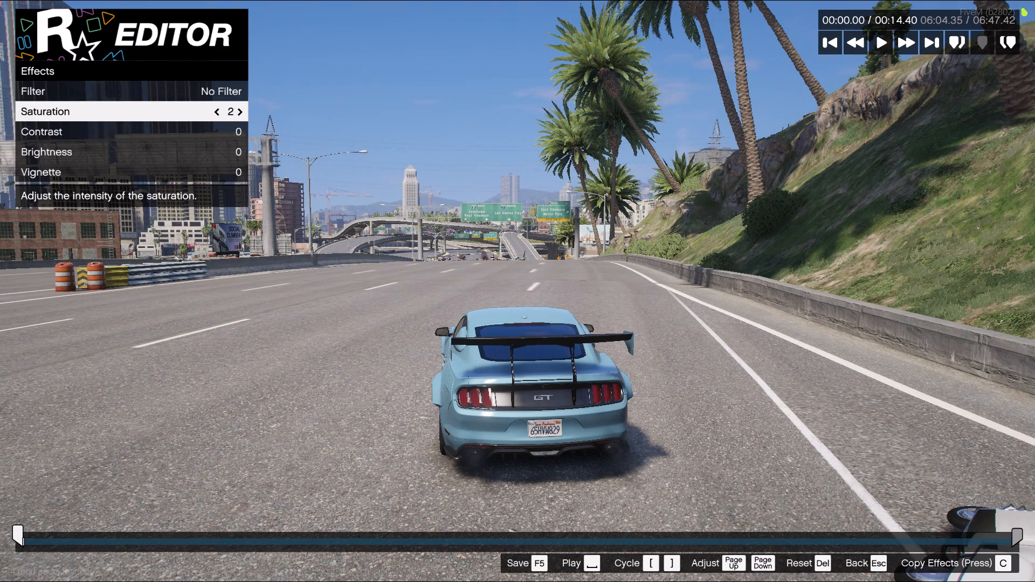
pyautogui.press('Right')
pyautogui.press('Right')
pyautogui.press('Right')
pyautogui.press('Right')
pyautogui.press('Right')
pyautogui.press('Right')
pyautogui.press('Right')
pyautogui.press('Right')
pyautogui.press('Down')
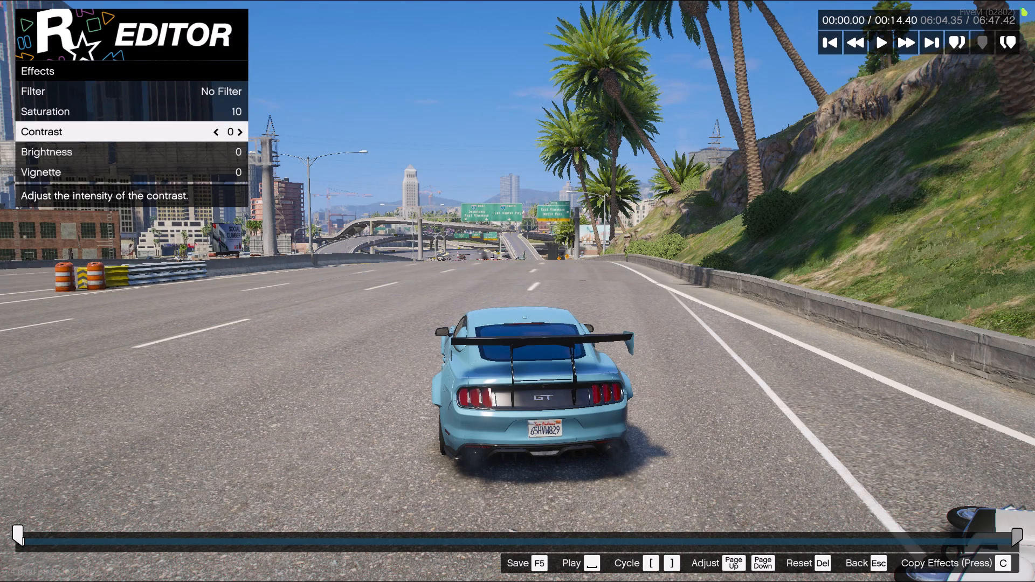
pyautogui.press('Right')
pyautogui.press('BackSpace')
# Change the twenty-third clip's first depth of field setting to its next option.
pyautogui.press('Up')
pyautogui.press('Return')
pyautogui.press('Right')
pyautogui.press('BackSpace')
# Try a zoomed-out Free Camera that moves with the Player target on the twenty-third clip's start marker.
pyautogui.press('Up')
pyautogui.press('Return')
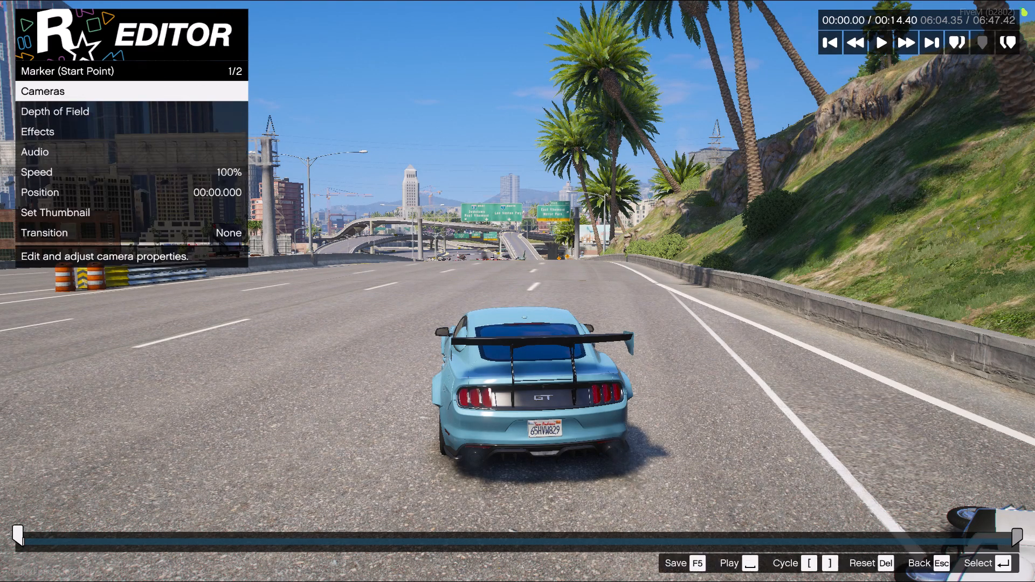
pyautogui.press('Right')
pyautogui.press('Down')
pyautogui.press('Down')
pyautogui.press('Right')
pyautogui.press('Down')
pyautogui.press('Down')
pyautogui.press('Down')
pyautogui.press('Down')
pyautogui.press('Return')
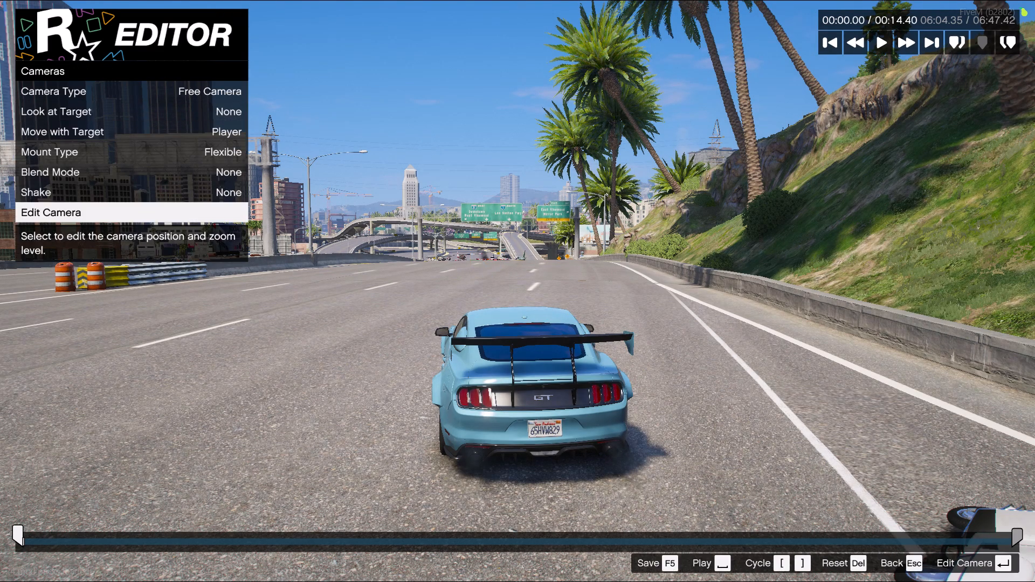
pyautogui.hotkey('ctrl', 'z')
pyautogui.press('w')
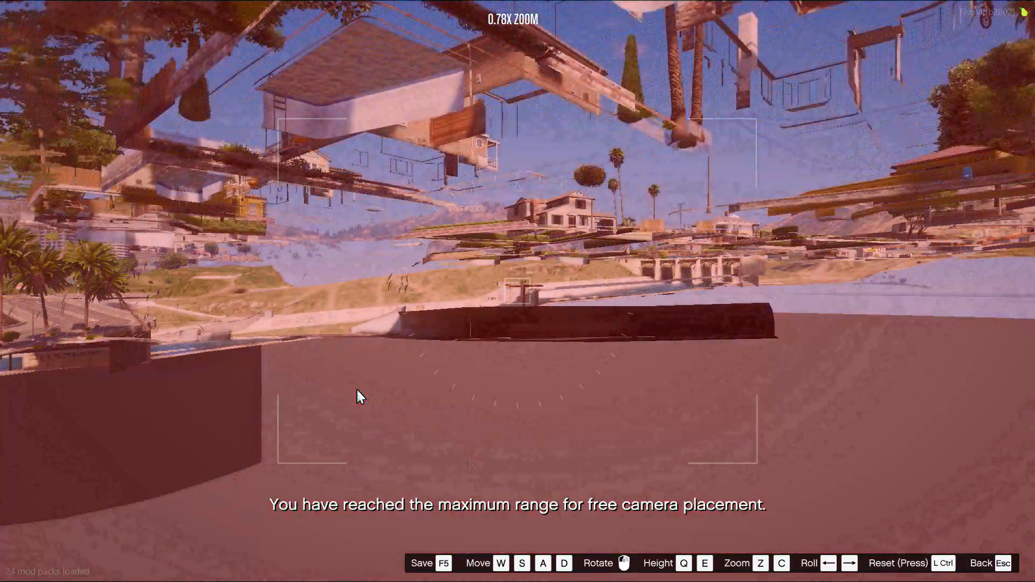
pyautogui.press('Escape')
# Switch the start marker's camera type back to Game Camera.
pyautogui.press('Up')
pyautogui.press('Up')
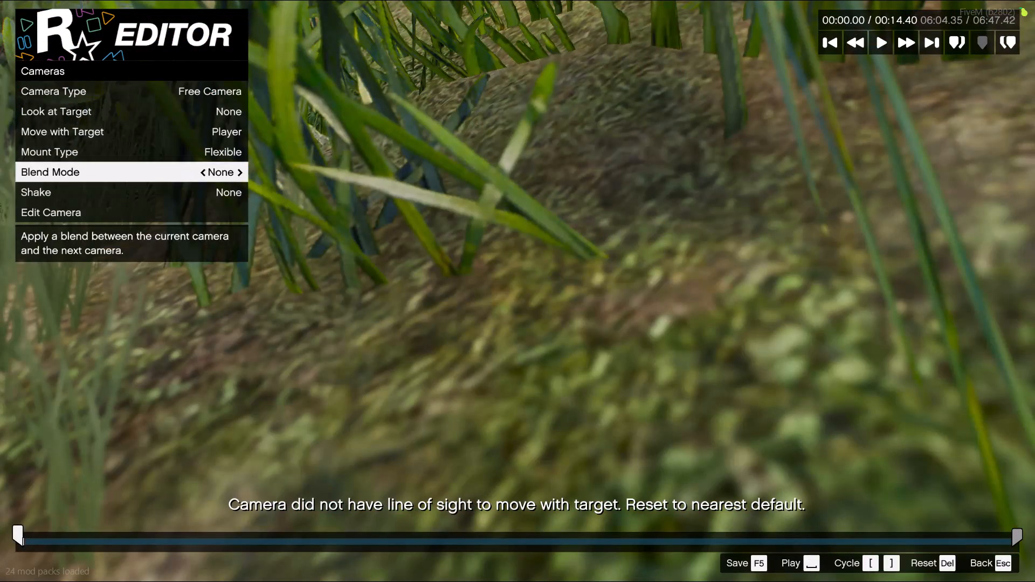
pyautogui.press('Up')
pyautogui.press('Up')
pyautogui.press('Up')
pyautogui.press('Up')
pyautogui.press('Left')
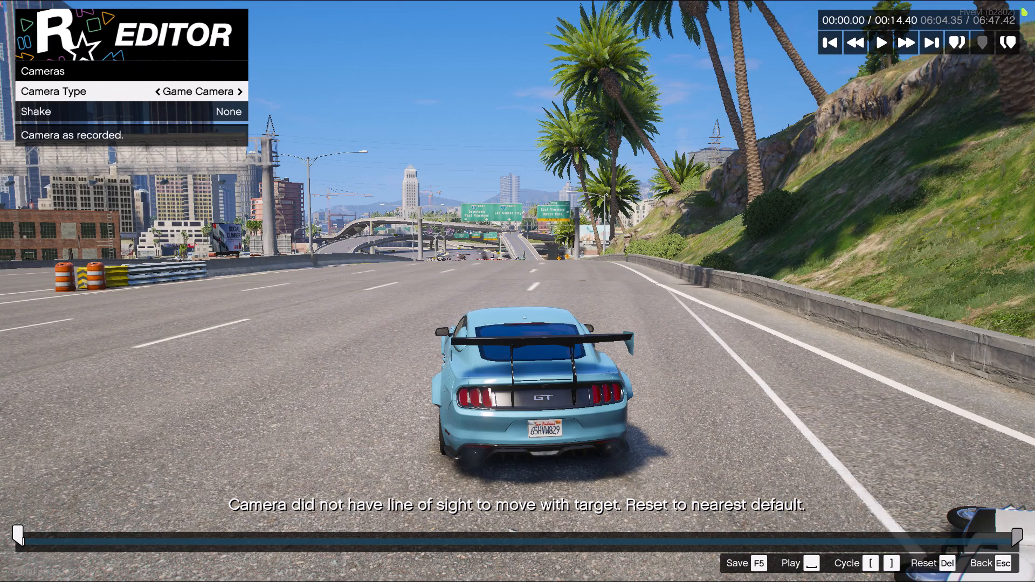
# Add a marker at about 00:01.52 on the twenty-third clip and give it a Free Camera zoomed out to 0.70x.
pyautogui.press('space')
pyautogui.press('space')
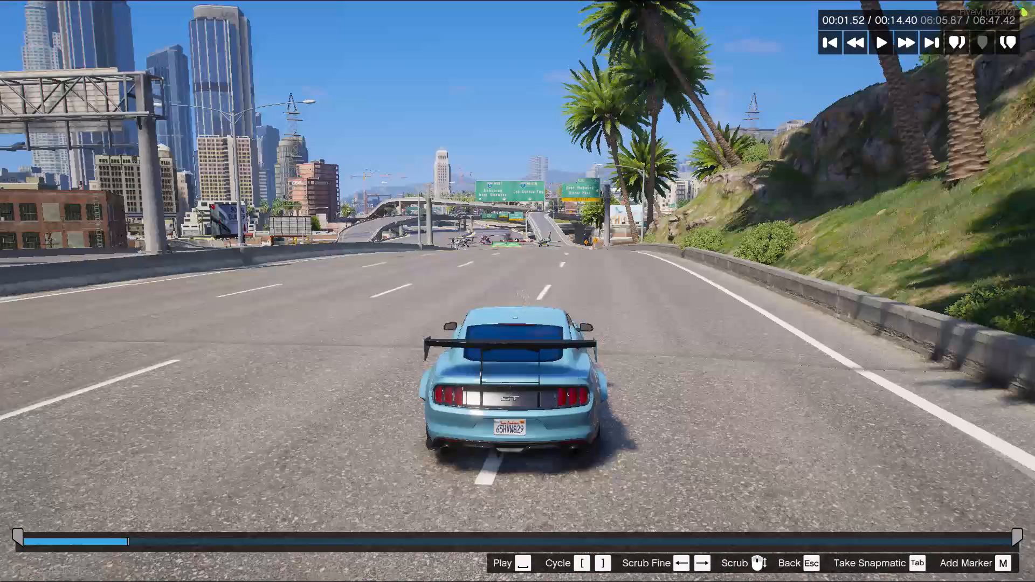
pyautogui.write('M')
pyautogui.press('Return')
pyautogui.press('Right')
pyautogui.press('Down')
pyautogui.press('Down')
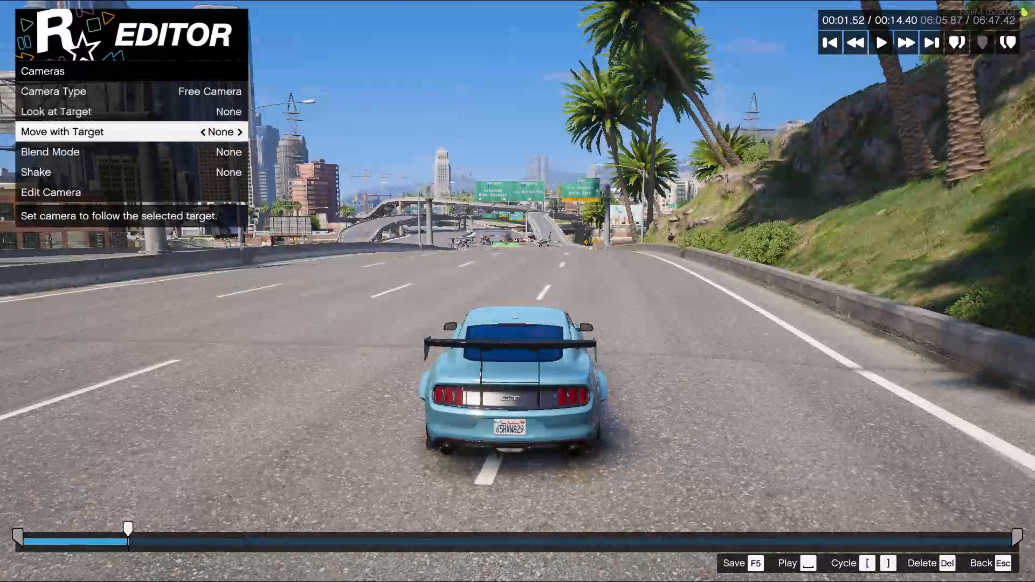
pyautogui.press('Down')
pyautogui.press('Down')
pyautogui.press('Down')
pyautogui.press('Return')
pyautogui.hotkey('ctrl', 'z')
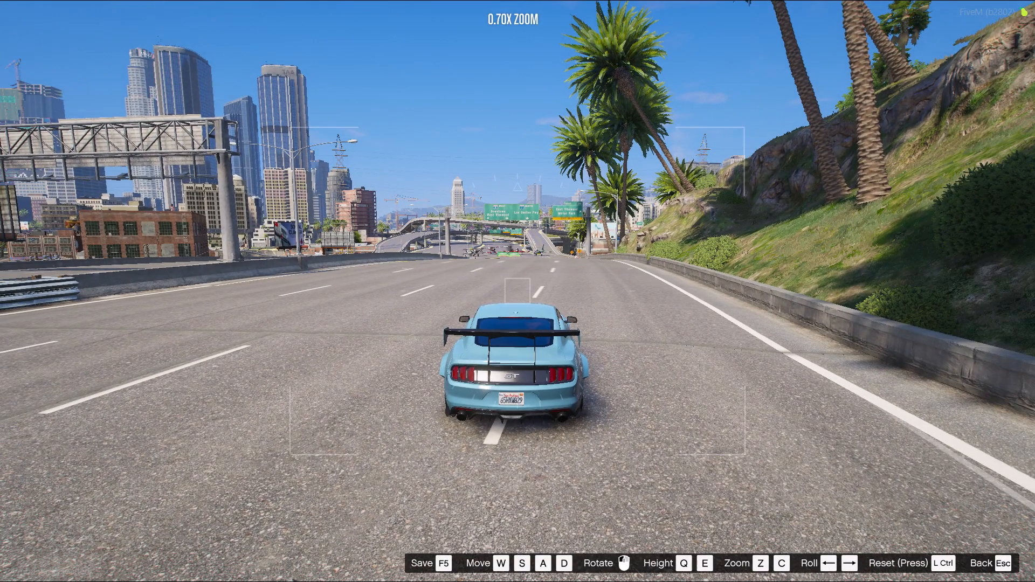
pyautogui.press('Escape')
# Set the added marker's camera to move with the Player target and zoom it out.
pyautogui.press('space')
pyautogui.press('space')
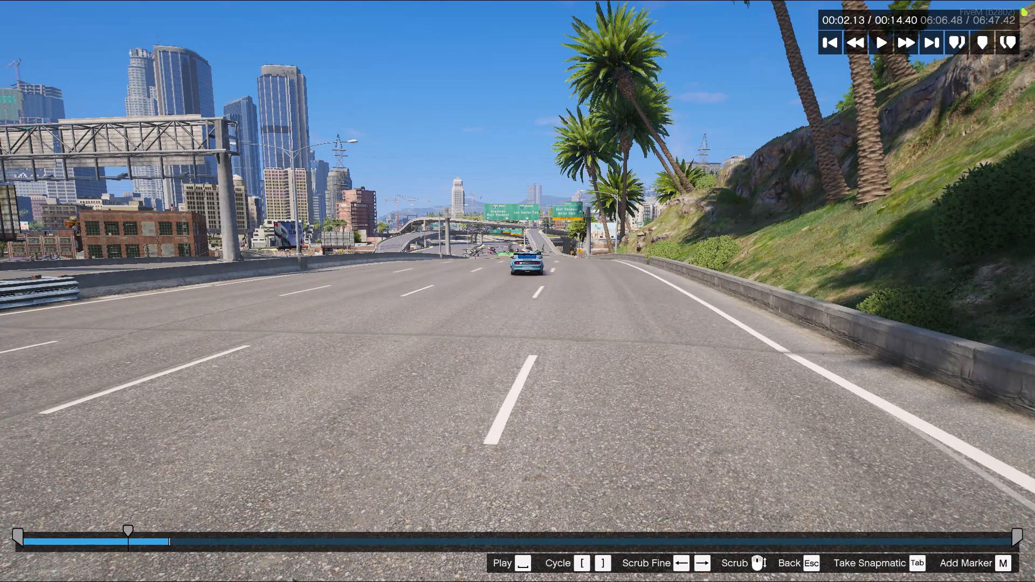
pyautogui.click(126, 526)
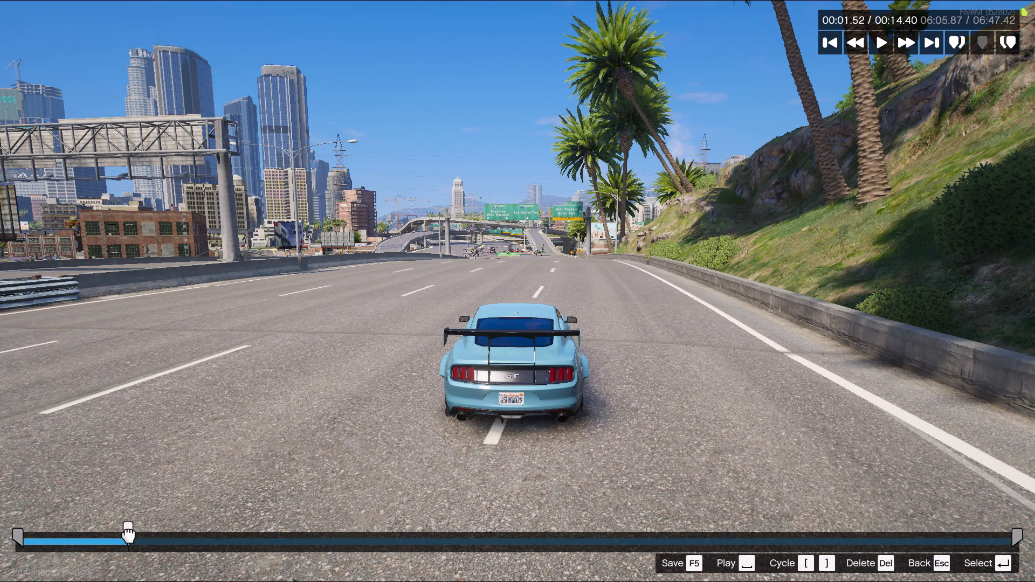
pyautogui.press('Return')
pyautogui.press('Down')
pyautogui.press('Down')
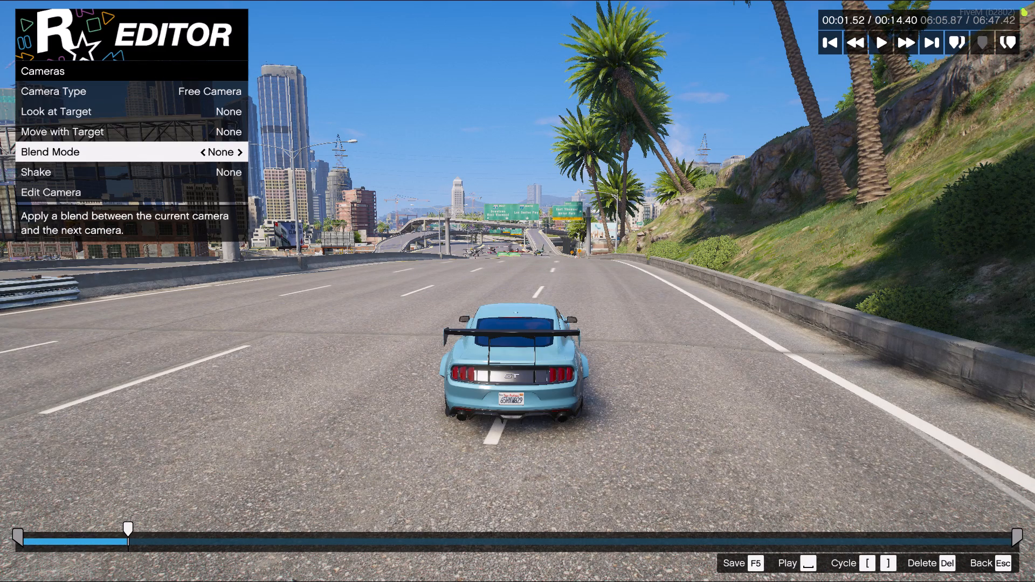
pyautogui.press('Up')
pyautogui.press('Down')
pyautogui.press('Up')
pyautogui.press('Right')
pyautogui.press('Down')
pyautogui.press('Down')
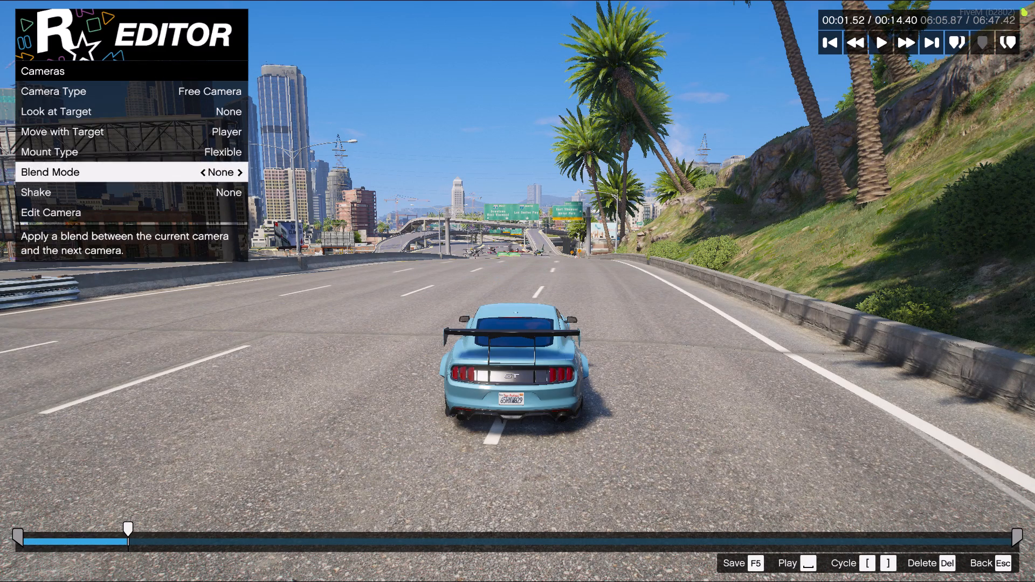
pyautogui.press('Down')
pyautogui.press('Down')
pyautogui.press('Return')
pyautogui.hotkey('ctrl', 'z')
pyautogui.press('Escape')
# Play back the twenty-third clip, save it and return to the timeline.
pyautogui.press('space')
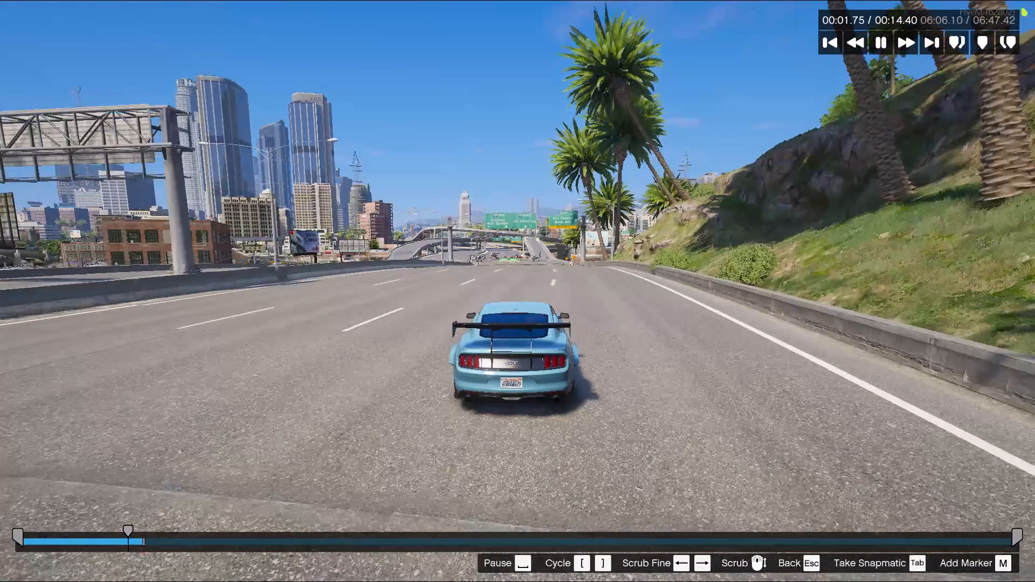
pyautogui.press('F5')
pyautogui.press('F5')
pyautogui.press('F5')
pyautogui.press('F5')
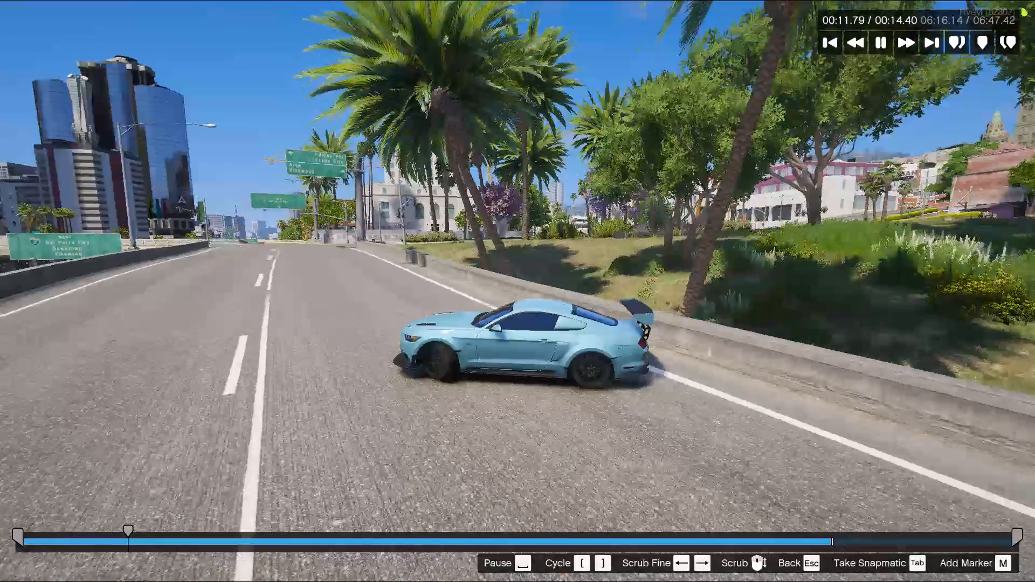
pyautogui.press('F5')
pyautogui.press('F5')
pyautogui.press('F5')
pyautogui.press('Escape')
pyautogui.press('Return')
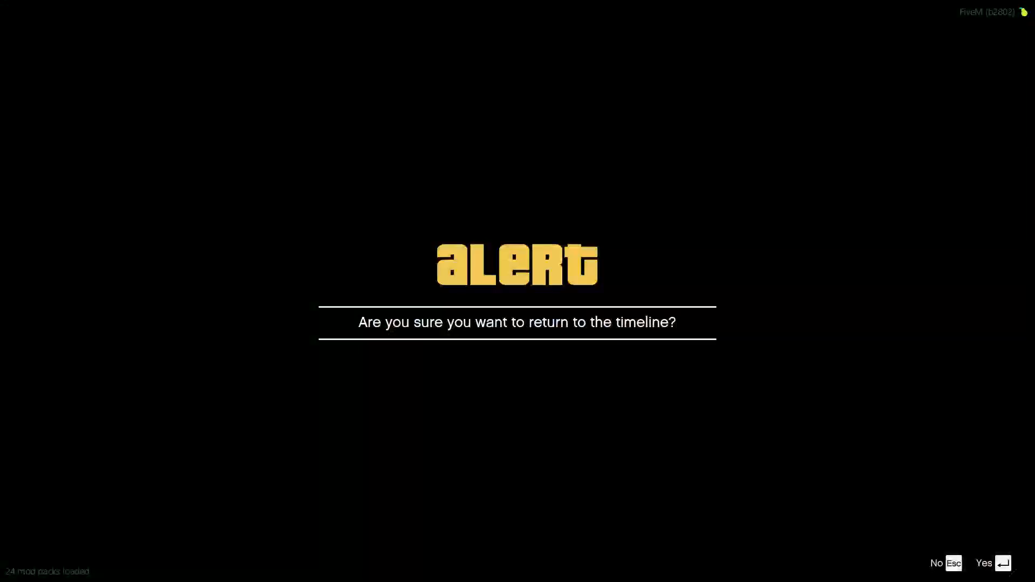
# Open the twenty-fourth clip and set its start marker effects to saturation 8 and contrast 1.
pyautogui.press('Right')
pyautogui.press('Return')
pyautogui.press('Return')
pyautogui.press('Return')
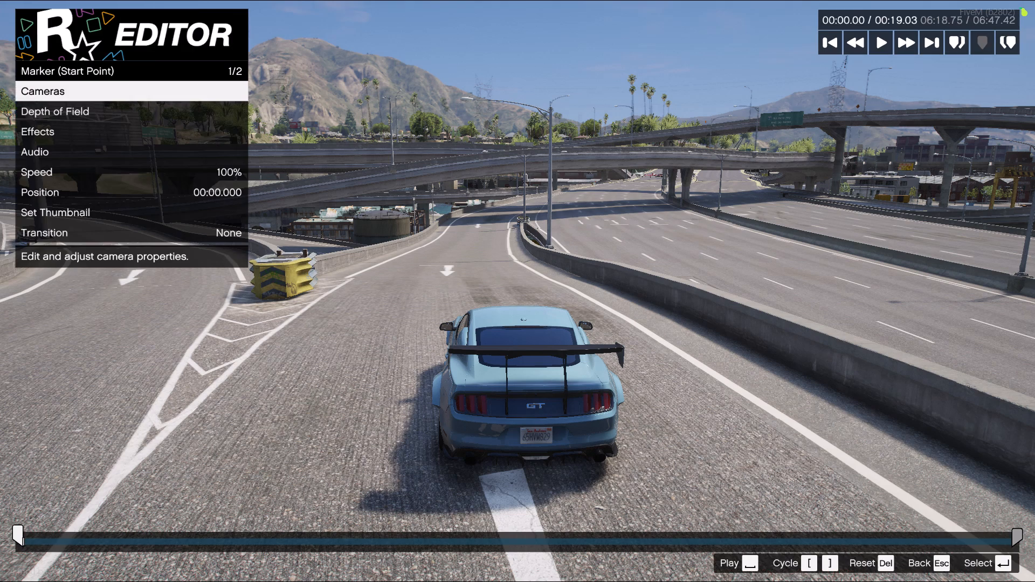
pyautogui.press('Down')
pyautogui.press('Down')
pyautogui.press('Return')
pyautogui.press('Down')
pyautogui.press('Right')
pyautogui.press('Right')
pyautogui.press('Right')
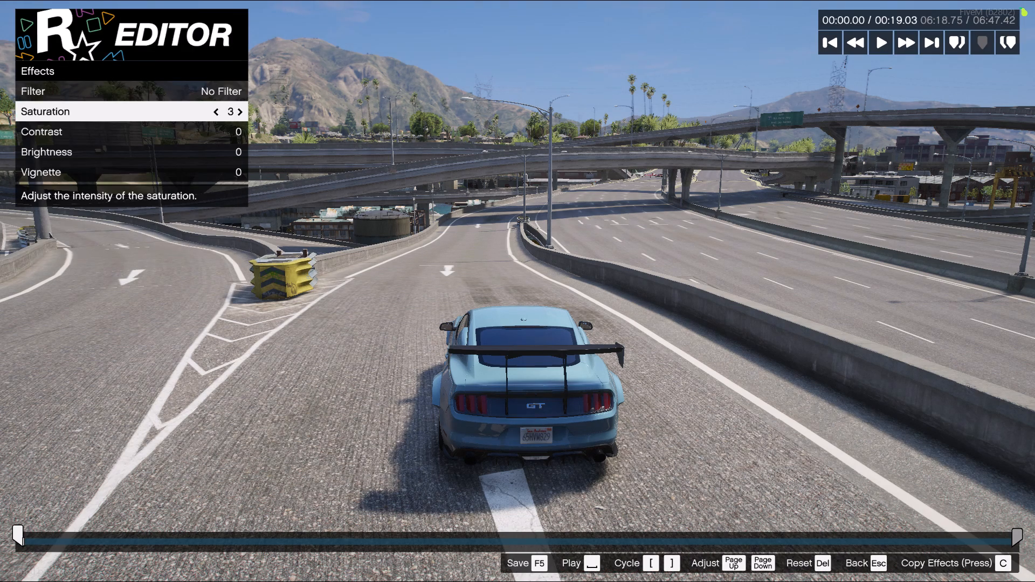
pyautogui.press('Right')
pyautogui.press('Right')
pyautogui.press('Right')
pyautogui.press('Right')
pyautogui.press('Right')
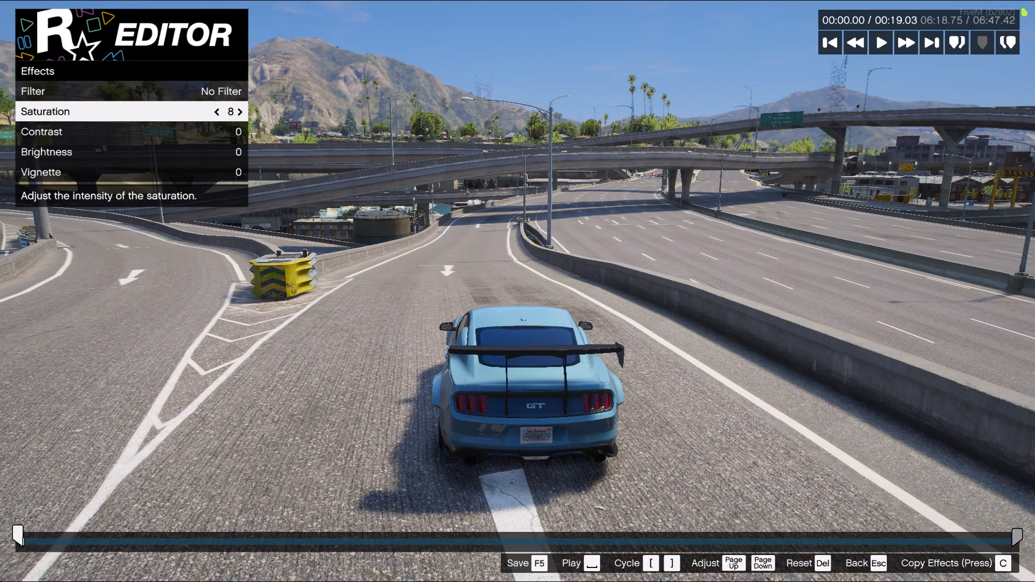
pyautogui.press('Down')
pyautogui.press('Right')
pyautogui.press('BackSpace')
# Change the twenty-fourth clip's first depth of field setting to its next option.
pyautogui.press('Up')
pyautogui.press('Return')
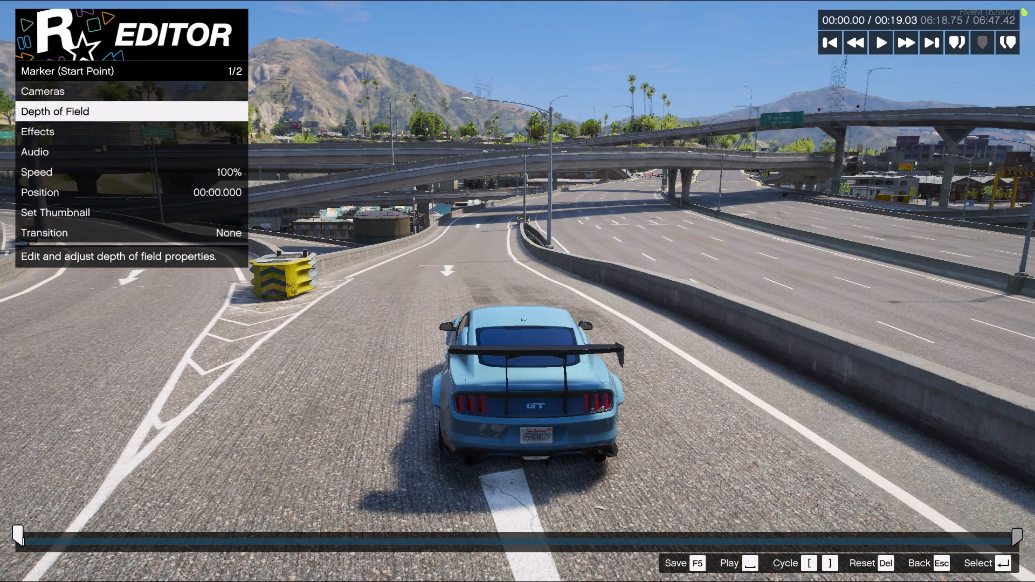
pyautogui.press('Right')
pyautogui.press('BackSpace')
# Give the twenty-fourth clip's start marker a zoomed-out Free Camera that moves with the Player target.
pyautogui.press('Up')
pyautogui.press('Return')
pyautogui.press('Right')
pyautogui.press('Down')
pyautogui.press('Down')
pyautogui.press('Right')
pyautogui.press('Down')
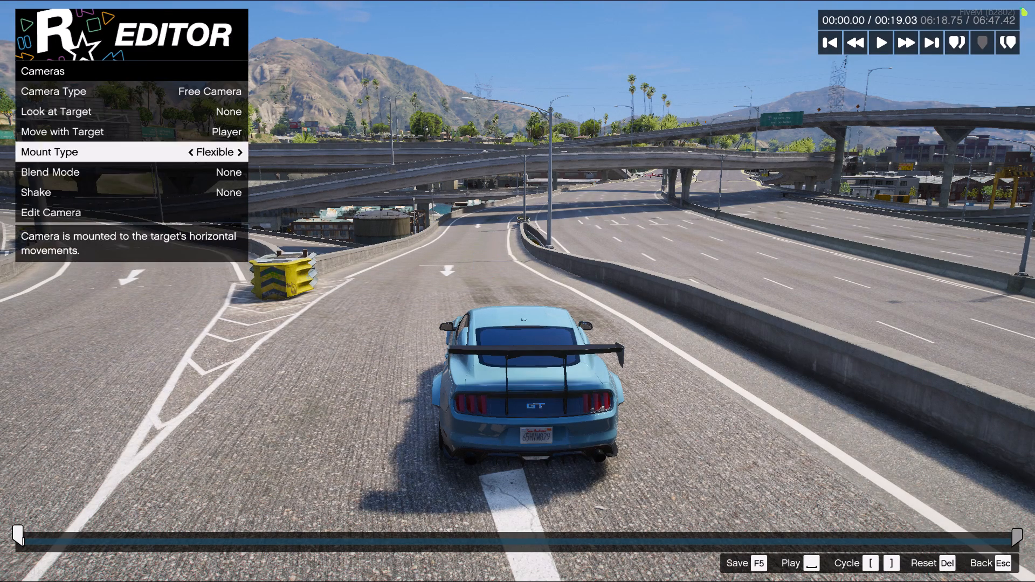
pyautogui.press('Down')
pyautogui.press('Down')
pyautogui.press('Down')
pyautogui.press('Return')
pyautogui.hotkey('ctrl', 'z')
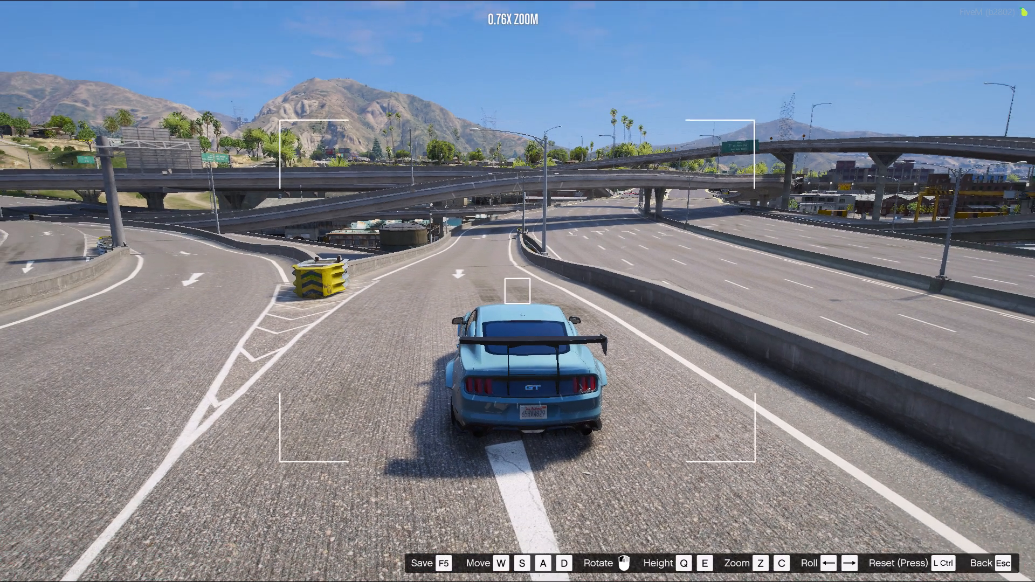
pyautogui.press('Escape')
# Play back the twenty-fourth clip, save it and return to the timeline.
pyautogui.press('space')
pyautogui.press('space')
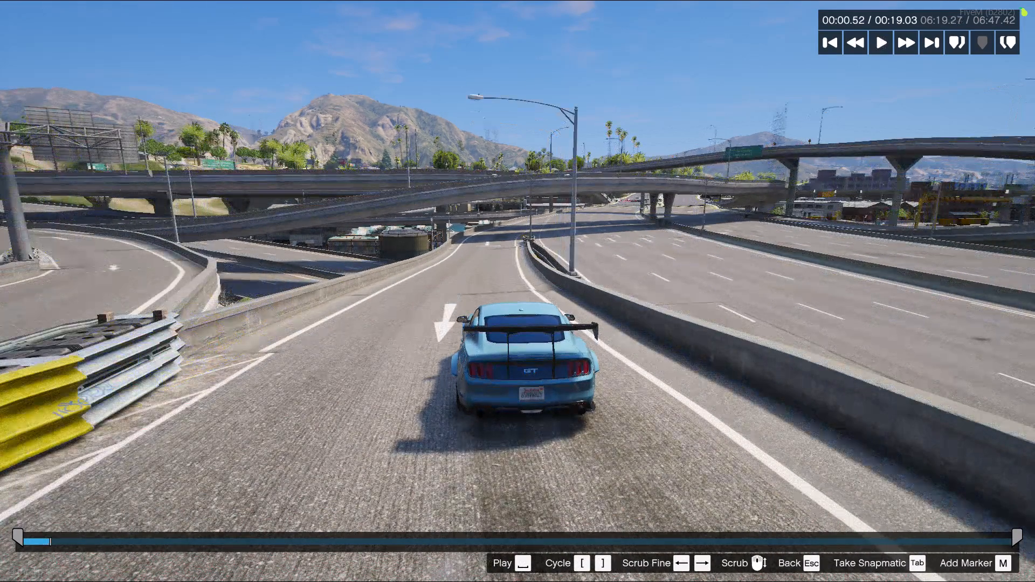
pyautogui.press('F5')
pyautogui.press('F5')
pyautogui.press('Escape')
pyautogui.press('space')
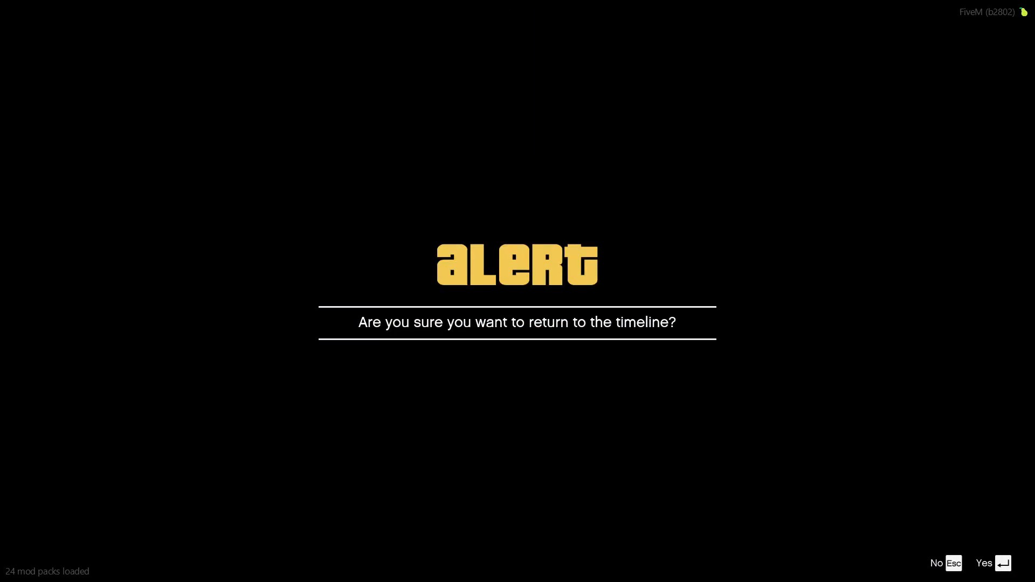
pyautogui.press('Escape')
pyautogui.press('Escape')
pyautogui.press('Escape')
pyautogui.press('space')
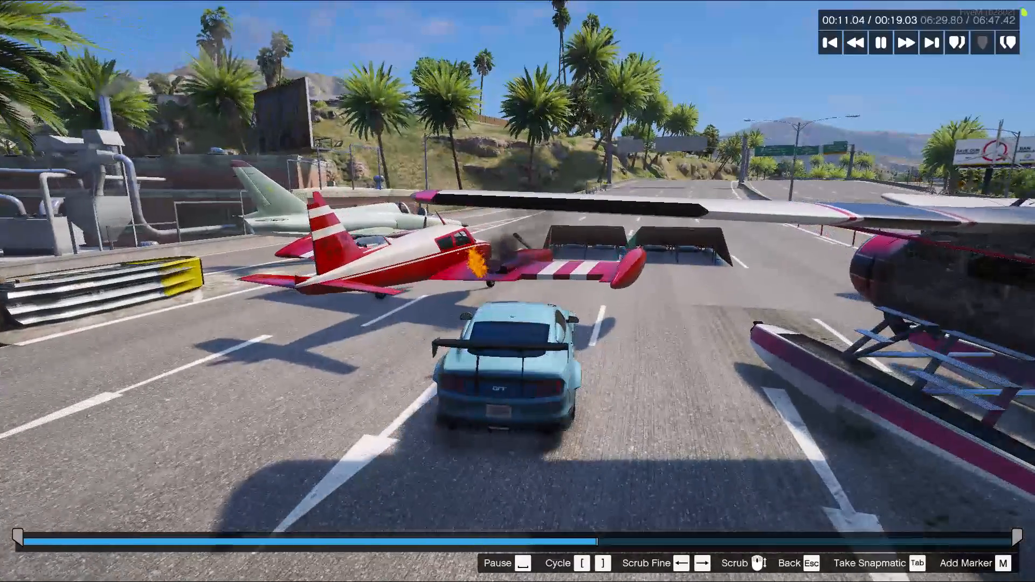
pyautogui.press('F5')
pyautogui.press('F5')
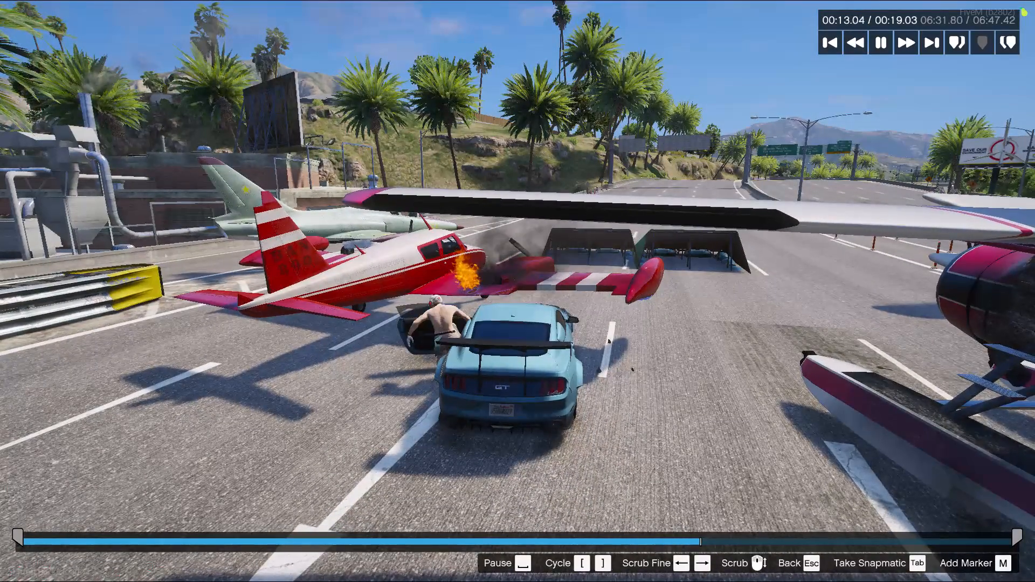
pyautogui.press('Escape')
pyautogui.press('Return')
# Open the twenty-fifth clip and set its start marker effects to saturation 8 and contrast 1.
pyautogui.press('Right')
pyautogui.press('Return')
pyautogui.press('Return')
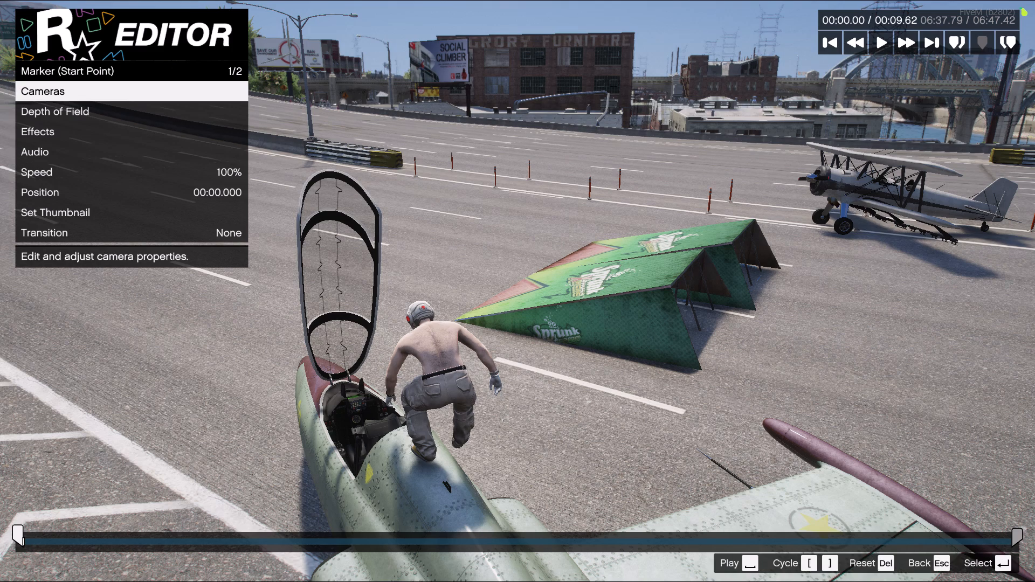
pyautogui.press('Down')
pyautogui.press('Down')
pyautogui.press('Return')
pyautogui.press('Down')
pyautogui.press('Right')
pyautogui.press('Right')
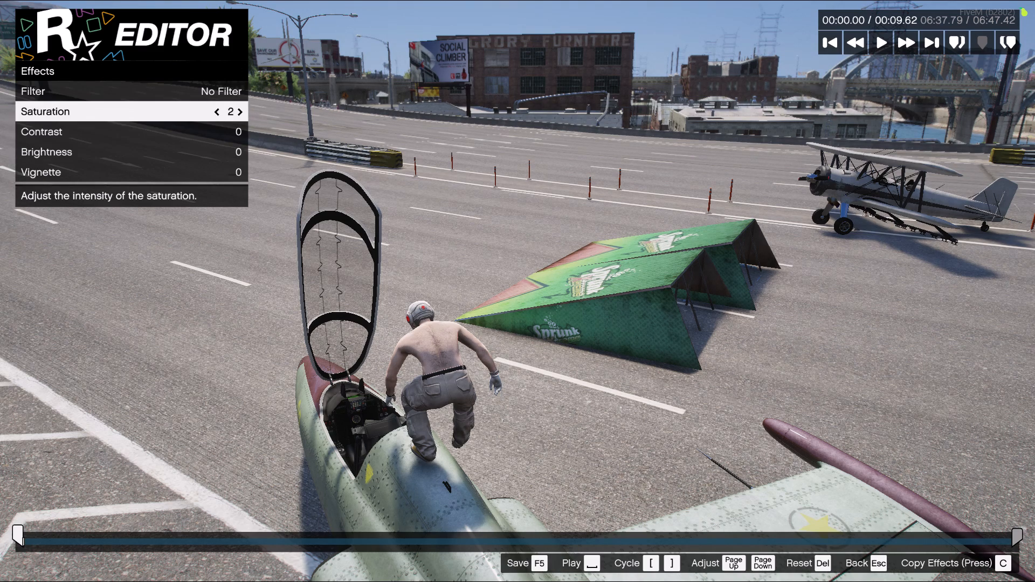
pyautogui.press('Right')
pyautogui.press('Right')
pyautogui.press('Right')
pyautogui.press('Right')
pyautogui.press('Right')
pyautogui.press('Right')
pyautogui.press('Down')
pyautogui.press('Right')
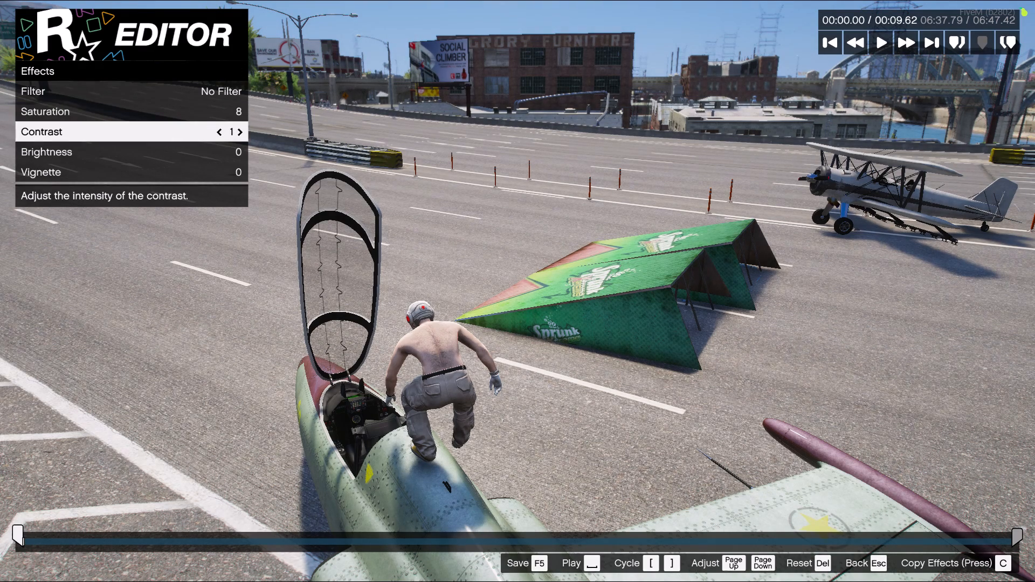
pyautogui.press('BackSpace')
# Change the twenty-fifth clip's first depth of field setting to its next option.
pyautogui.press('Up')
pyautogui.press('Return')
pyautogui.press('Right')
pyautogui.press('BackSpace')
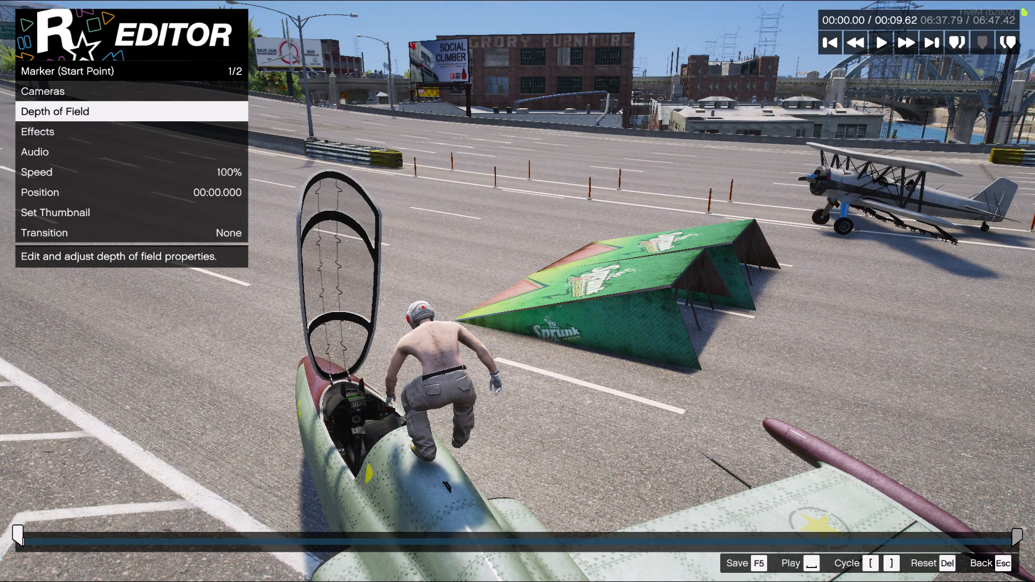
# Save the twenty-fifth clip and return to the timeline.
pyautogui.press('F5')
pyautogui.press('F5')
pyautogui.press('F5')
pyautogui.press('Escape')
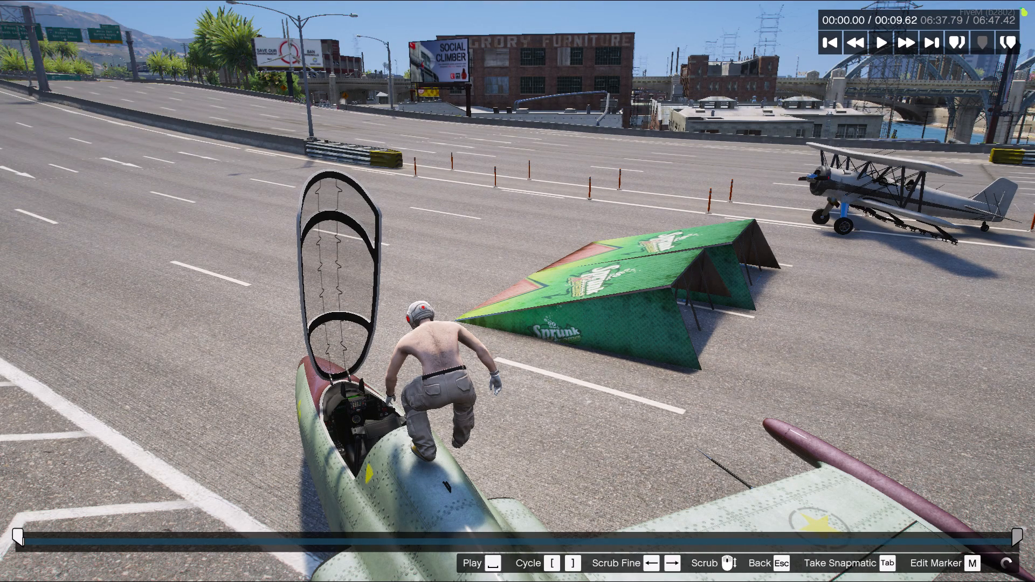
pyautogui.press('Escape')
pyautogui.press('Return')
# Open the project's export settings and set the frame rate to 60fps.
pyautogui.press('Escape')
pyautogui.press('Up')
pyautogui.press('Up')
pyautogui.press('Return')
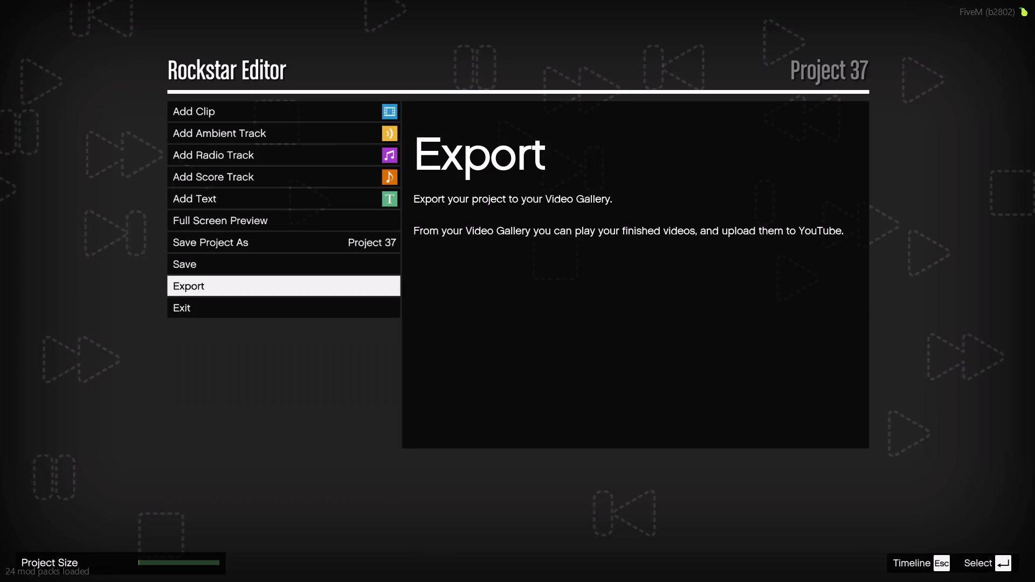
pyautogui.press('Right')
# Export the project to the Video Gallery under the name "GAR 1".
pyautogui.press('Up')
pyautogui.press('Return')
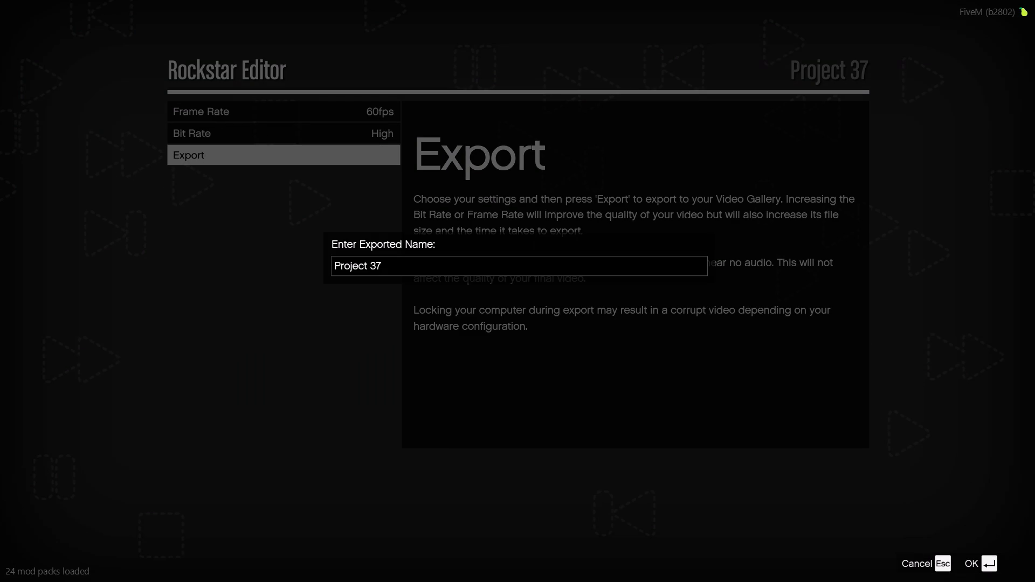
pyautogui.press('BackSpace')
pyautogui.press('BackSpace')
pyautogui.press('BackSpace')
pyautogui.press('BackSpace')
pyautogui.press('BackSpace')
pyautogui.press('BackSpace')
pyautogui.press('BackSpace')
pyautogui.press('BackSpace')
pyautogui.press('BackSpace')
pyautogui.press('BackSpace')
pyautogui.press('BackSpace')
pyautogui.press('BackSpace')
pyautogui.press('BackSpace')
pyautogui.press('BackSpace')
pyautogui.press('BackSpace')
pyautogui.press('BackSpace')
pyautogui.press('BackSpace')
pyautogui.press('BackSpace')
pyautogui.press('BackSpace')
pyautogui.press('BackSpace')
pyautogui.write('GAR')
pyautogui.press('space')
pyautogui.write('1')
pyautogui.press('Return')
pyautogui.press('Return')
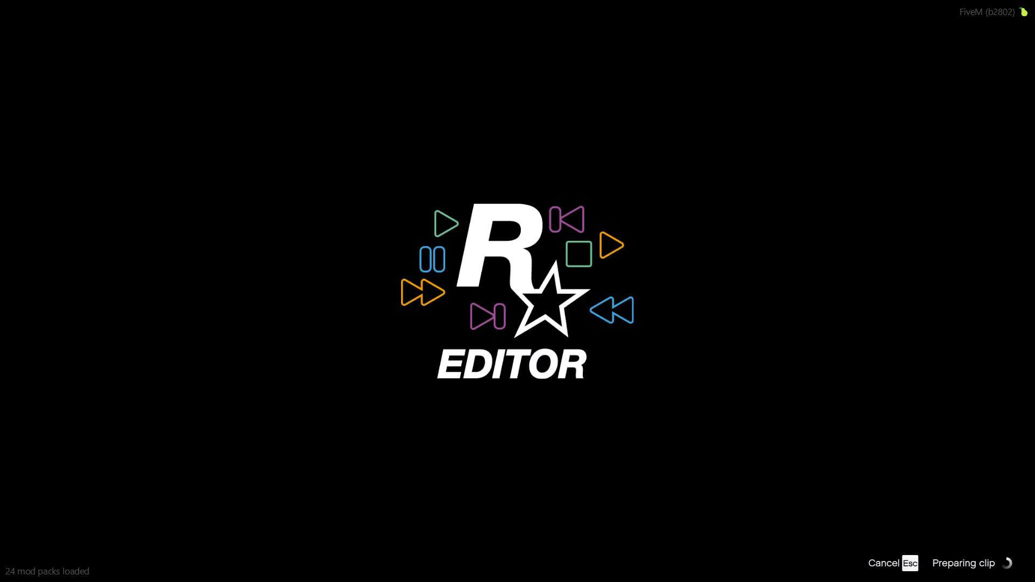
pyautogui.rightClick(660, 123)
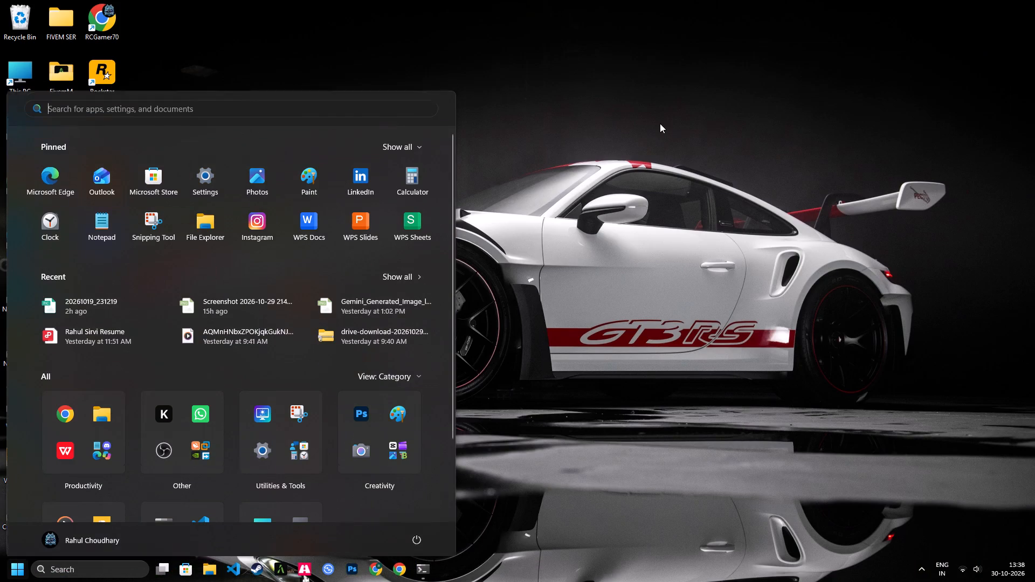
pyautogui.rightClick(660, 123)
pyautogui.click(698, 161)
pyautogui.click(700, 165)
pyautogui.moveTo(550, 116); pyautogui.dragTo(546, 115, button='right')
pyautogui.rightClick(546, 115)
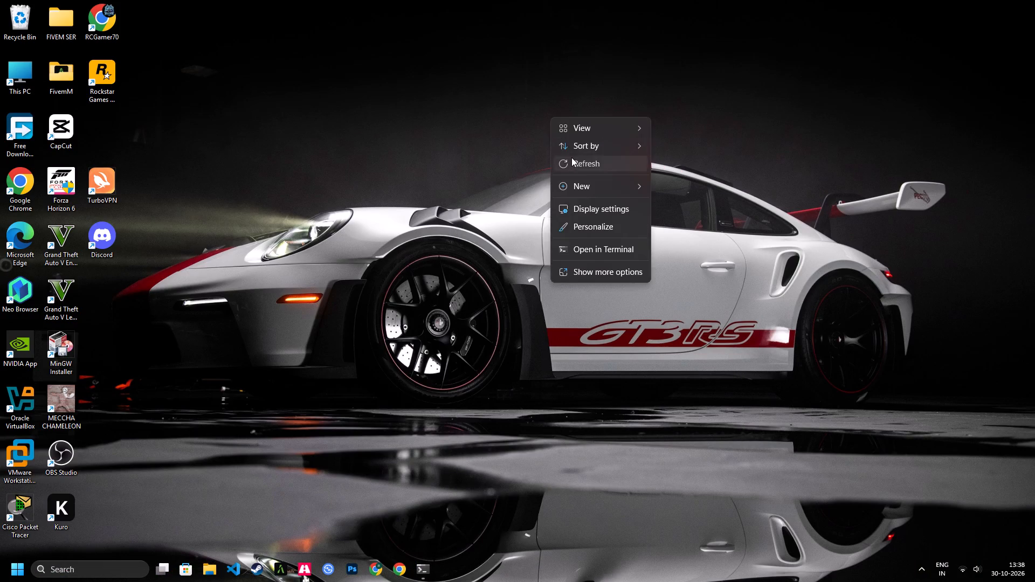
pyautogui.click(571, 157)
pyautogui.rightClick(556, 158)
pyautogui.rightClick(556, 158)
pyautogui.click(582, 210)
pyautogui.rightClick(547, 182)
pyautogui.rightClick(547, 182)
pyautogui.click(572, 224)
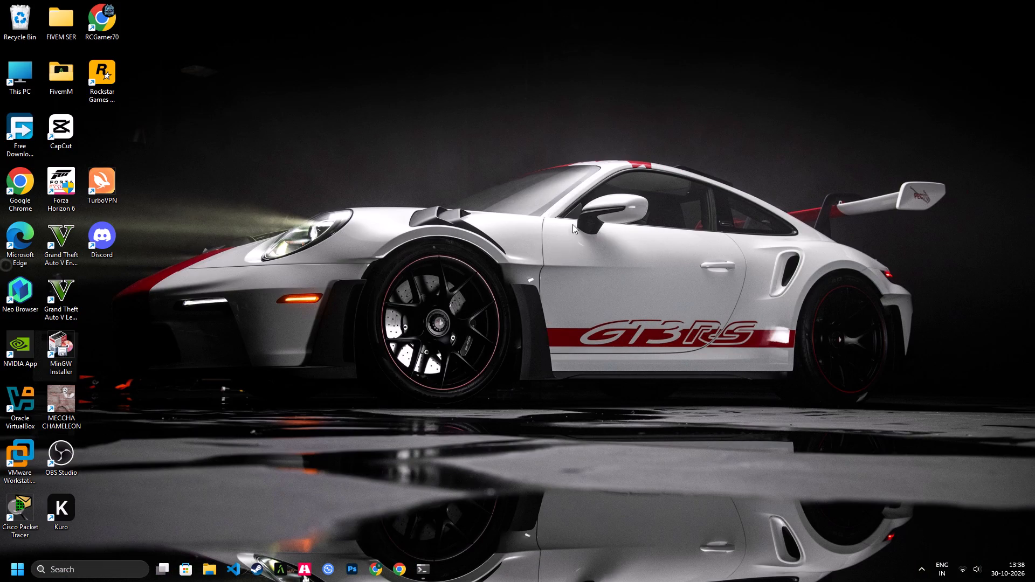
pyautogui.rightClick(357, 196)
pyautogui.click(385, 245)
# Open Google Chrome.
pyautogui.click(393, 565)
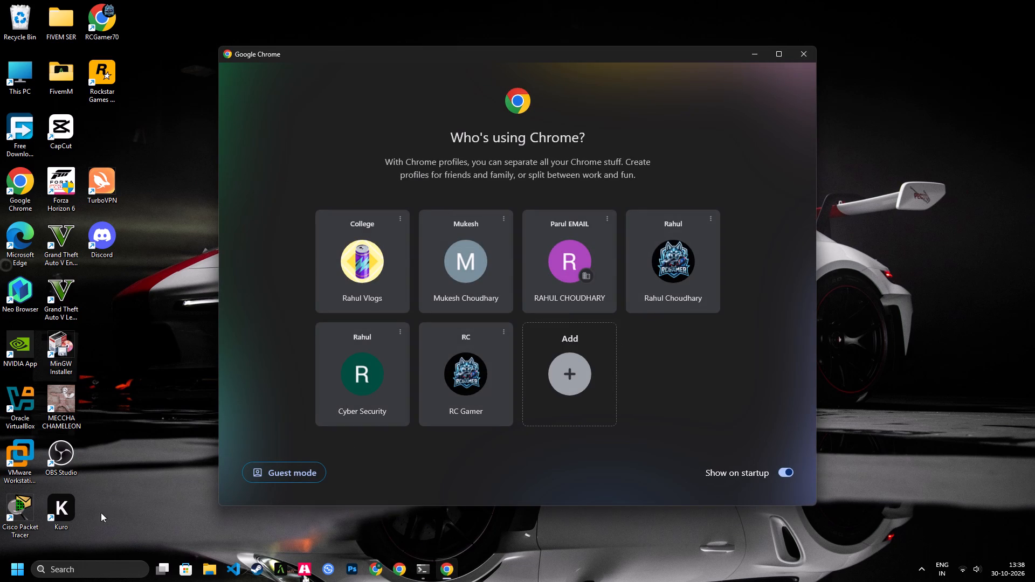
# Launch the Kuro application from the desktop.
pyautogui.doubleClick(77, 512)
pyautogui.doubleClick(73, 509)
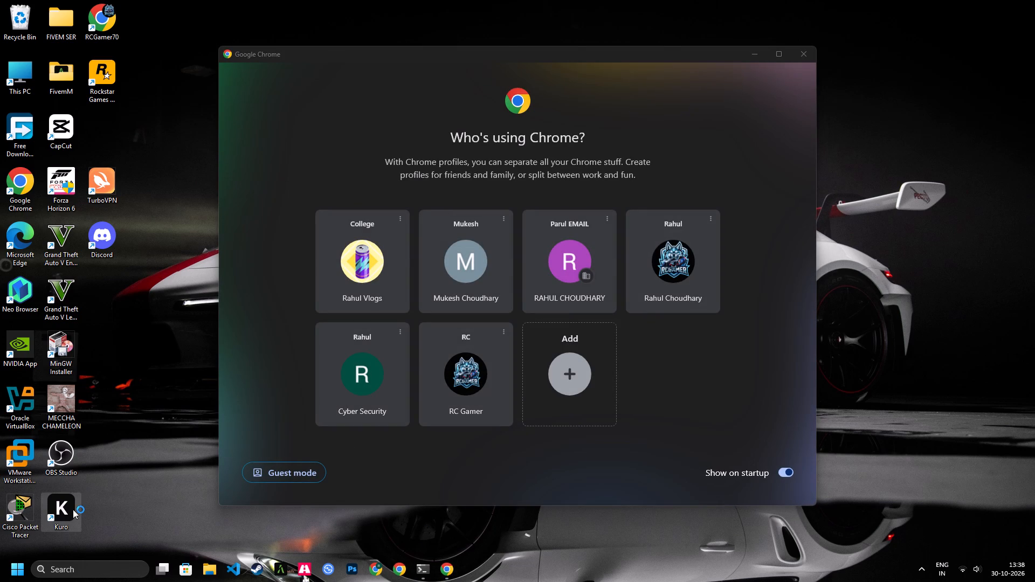